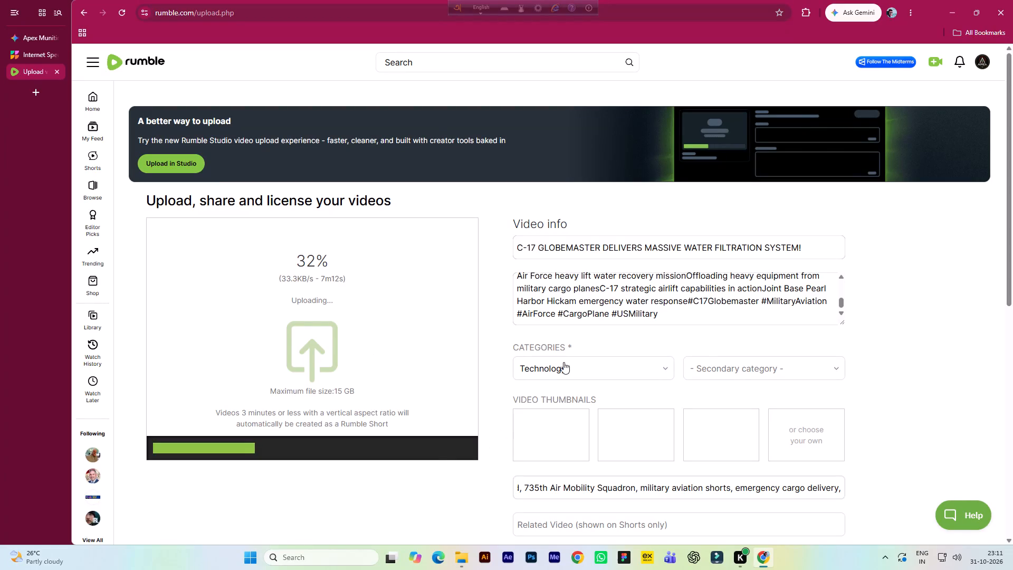
# Review the C-17 Globemaster video's description, category, tags, channel and visibility settings on the Rumble upload form.
pyautogui.scroll(2, 694, 306)
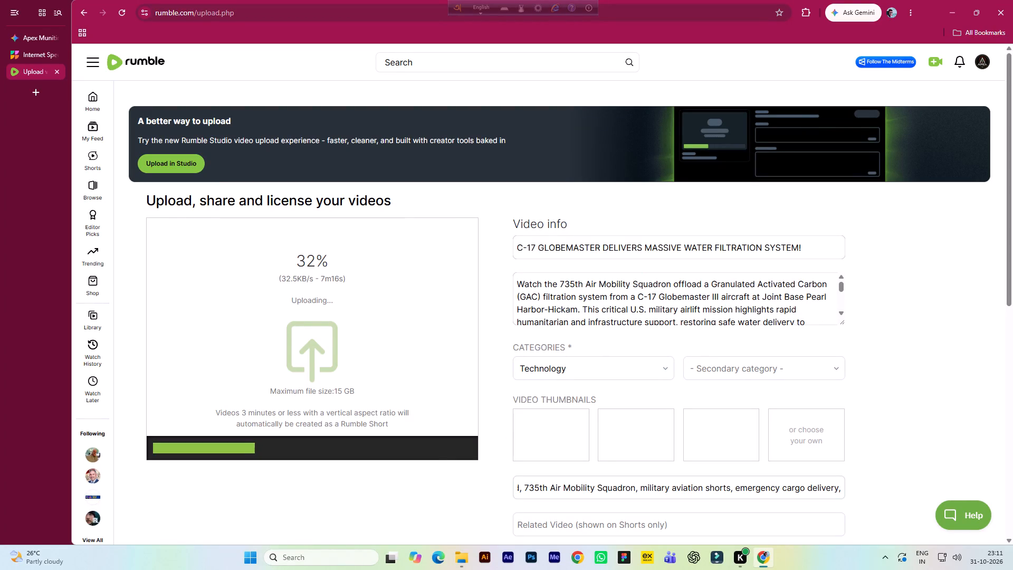
pyautogui.scroll(-7, 695, 327)
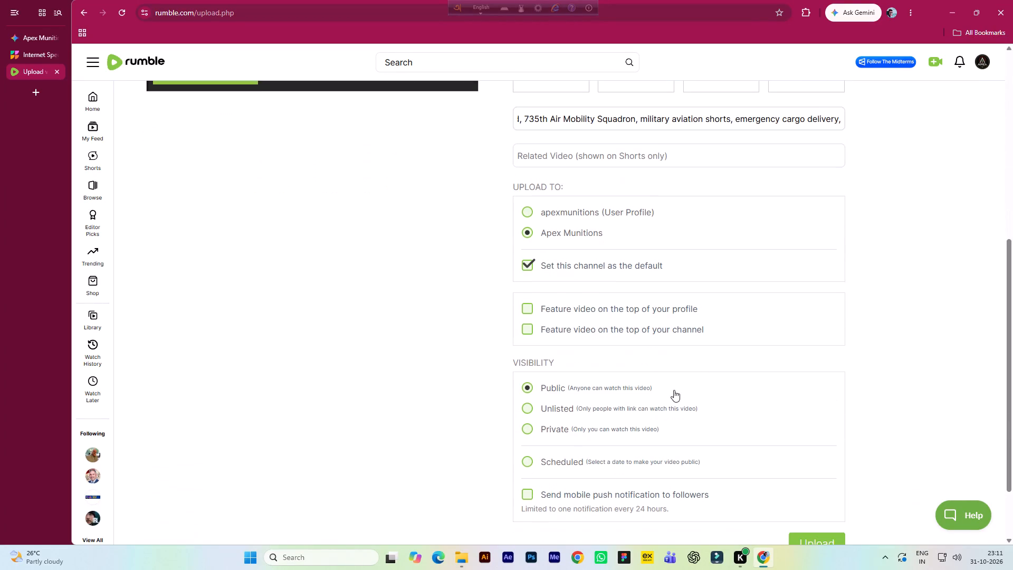
pyautogui.scroll(-1, 668, 400)
pyautogui.scroll(7, 605, 429)
pyautogui.scroll(2, 680, 422)
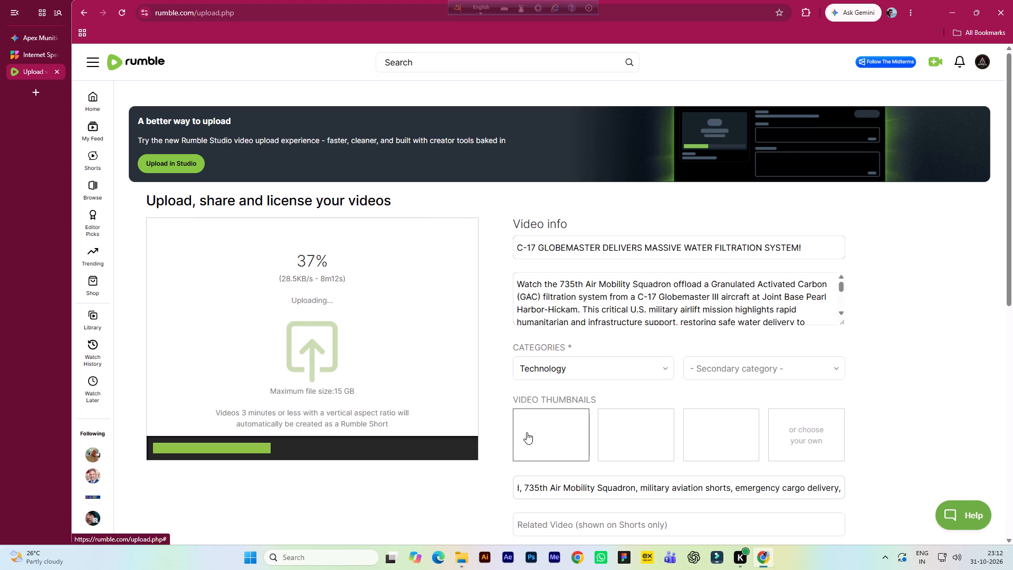
pyautogui.scroll(-1, 543, 428)
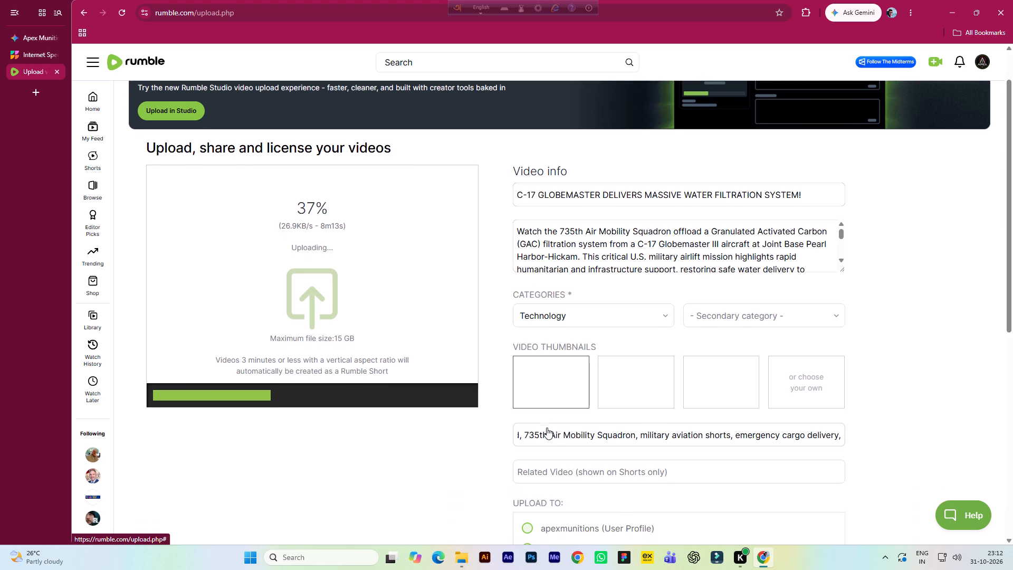
pyautogui.scroll(-5, 566, 427)
pyautogui.scroll(6, 564, 427)
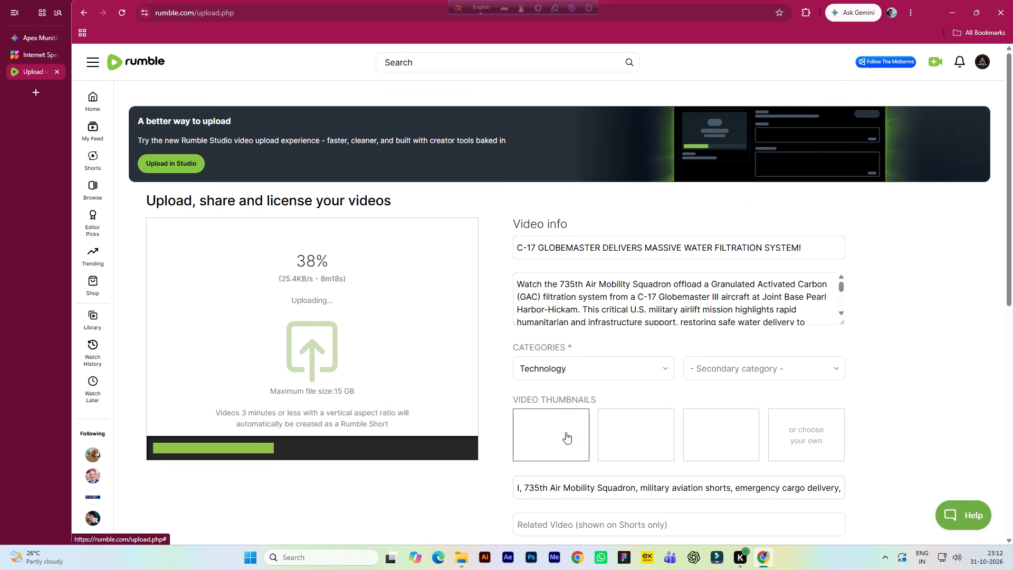
pyautogui.scroll(-1, 567, 432)
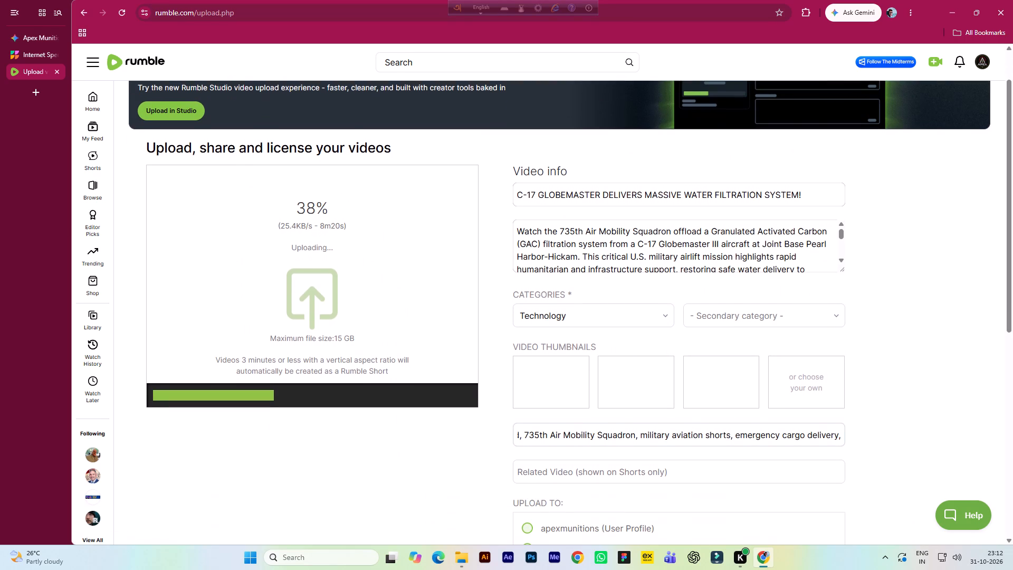
pyautogui.scroll(-5, 571, 449)
pyautogui.scroll(8, 582, 465)
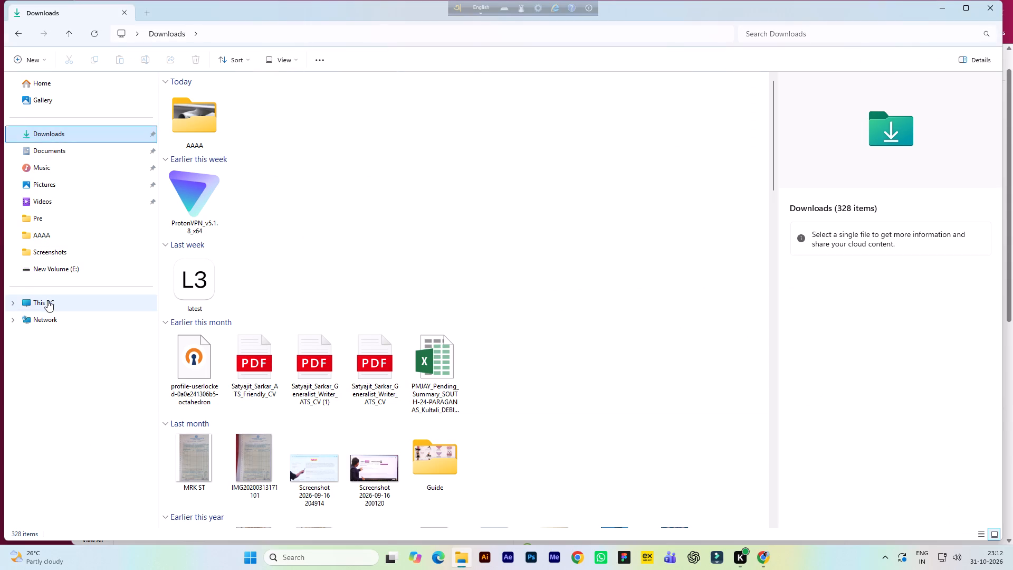
pyautogui.doubleClick(506, 99)
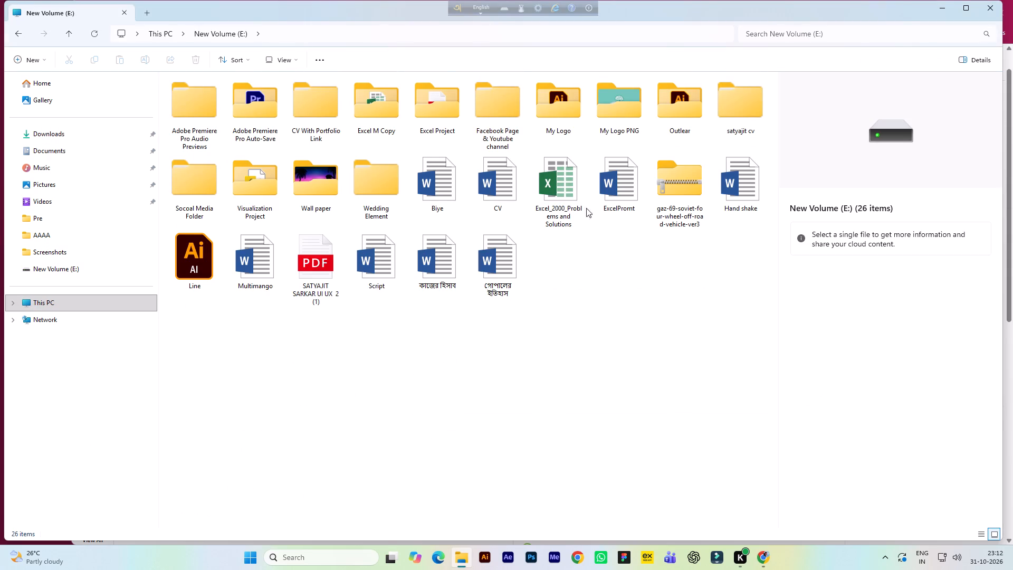
pyautogui.doubleClick(563, 188)
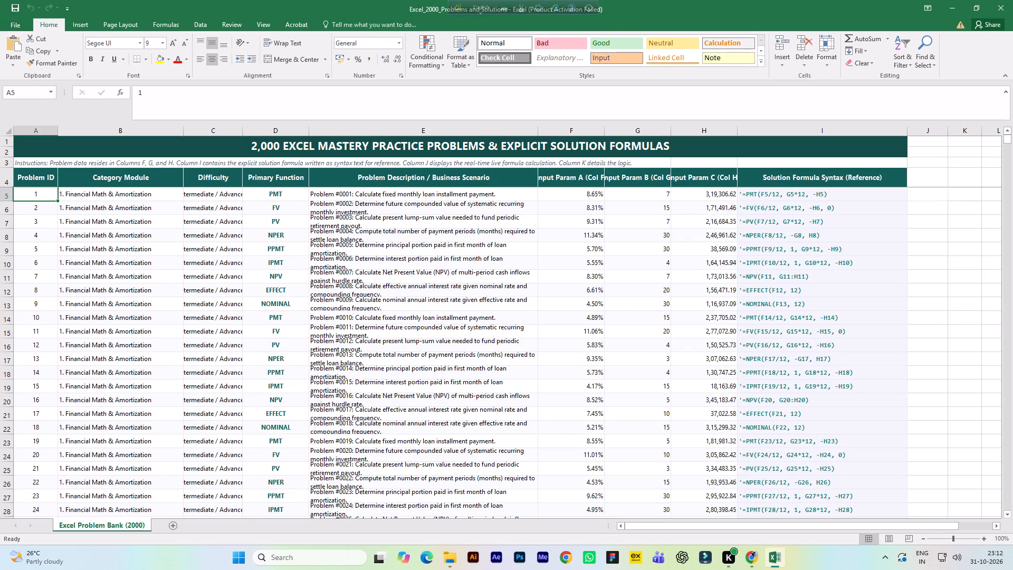
# Look through the Excel Problem Bank sheet down to its last problem row, dismissing the Office activation wizard.
pyautogui.scroll(-8, 751, 356)
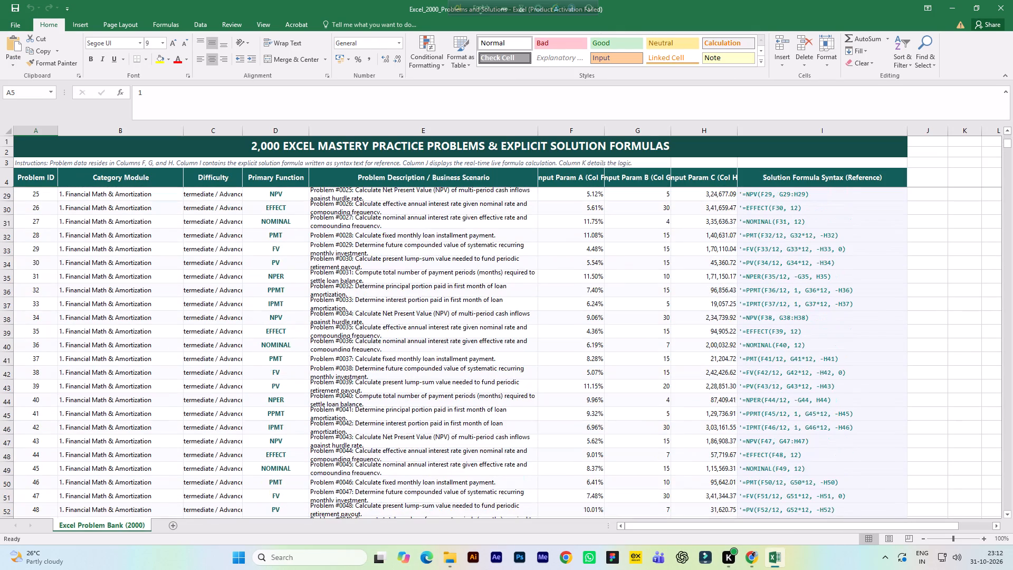
pyautogui.scroll(10, 756, 366)
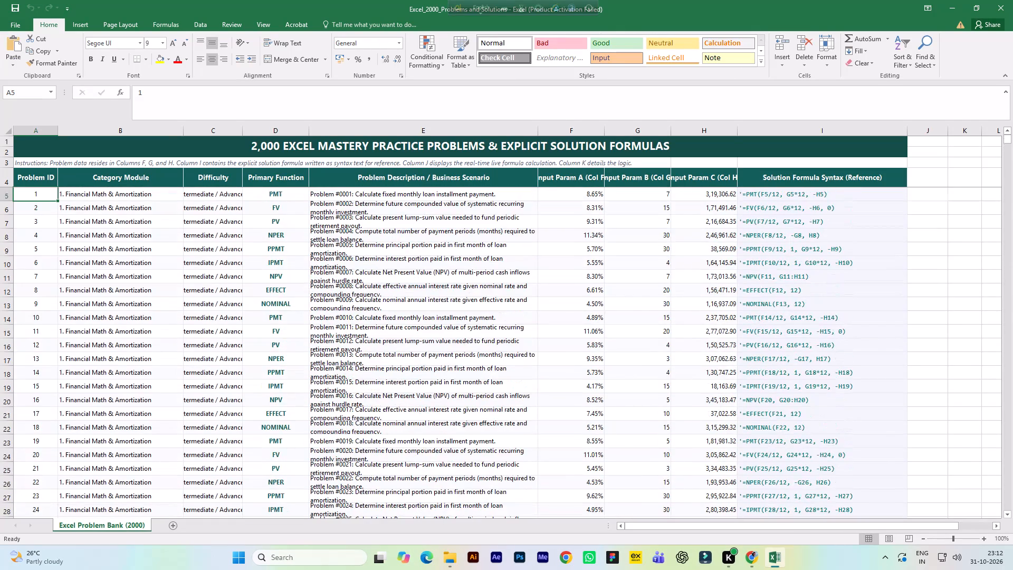
pyautogui.scroll(3, 756, 366)
pyautogui.click(779, 265)
pyautogui.scroll(-8, 777, 317)
pyautogui.scroll(1, 772, 372)
pyautogui.scroll(-5, 772, 372)
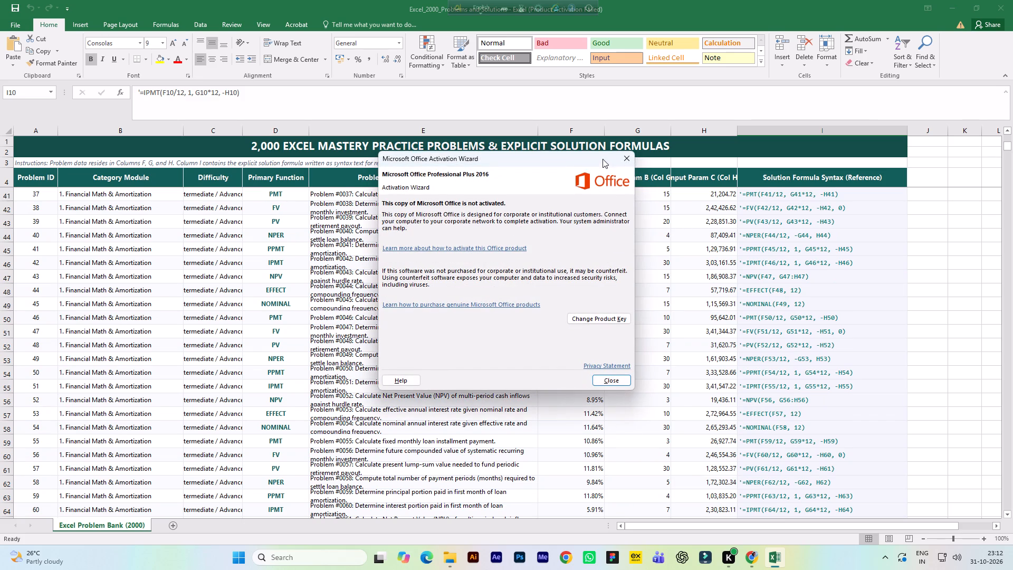
pyautogui.click(624, 154)
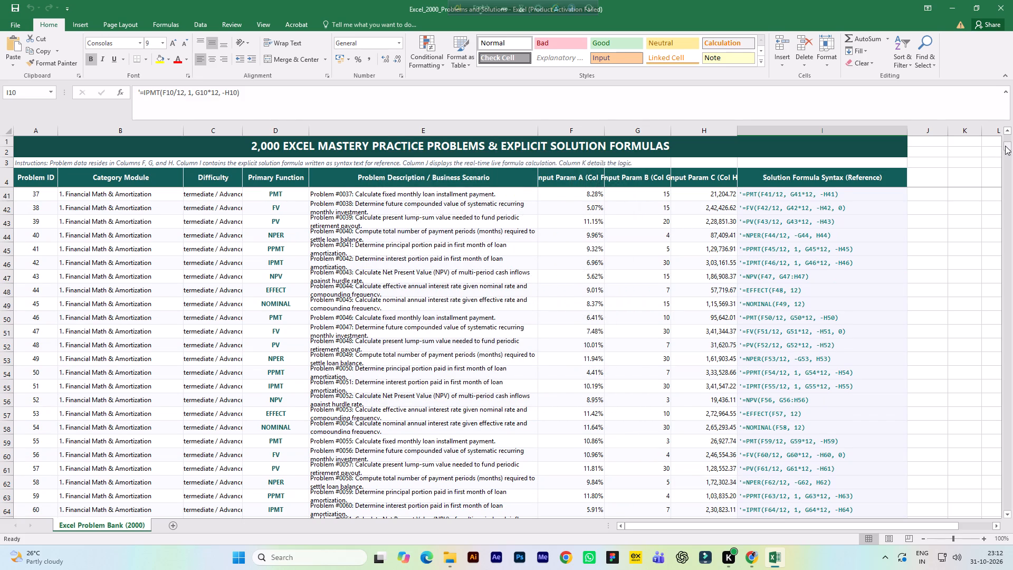
pyautogui.moveTo(1005, 146); pyautogui.dragTo(985, 506)
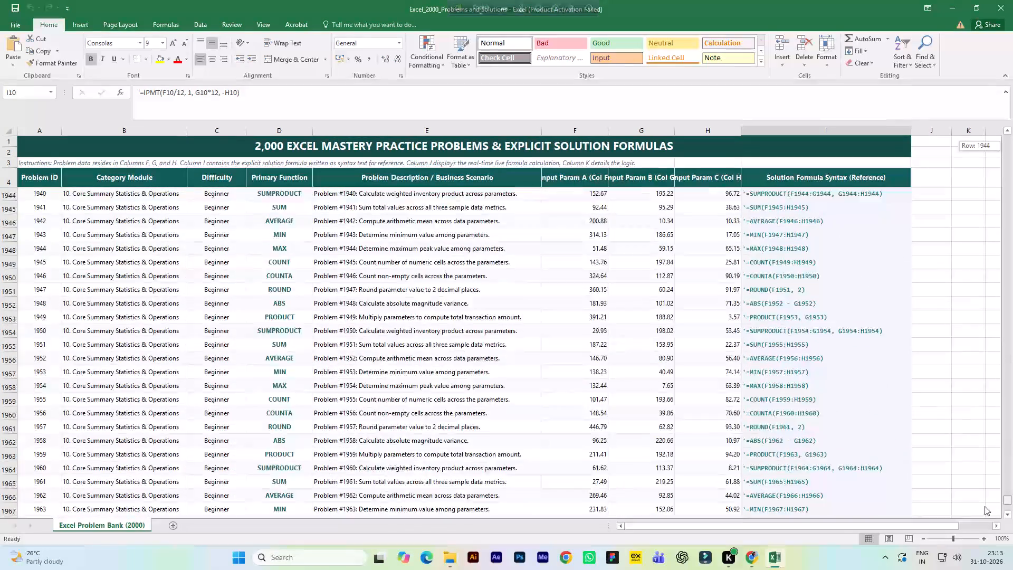
pyautogui.moveTo(985, 506); pyautogui.dragTo(985, 522)
pyautogui.scroll(-4, 950, 429)
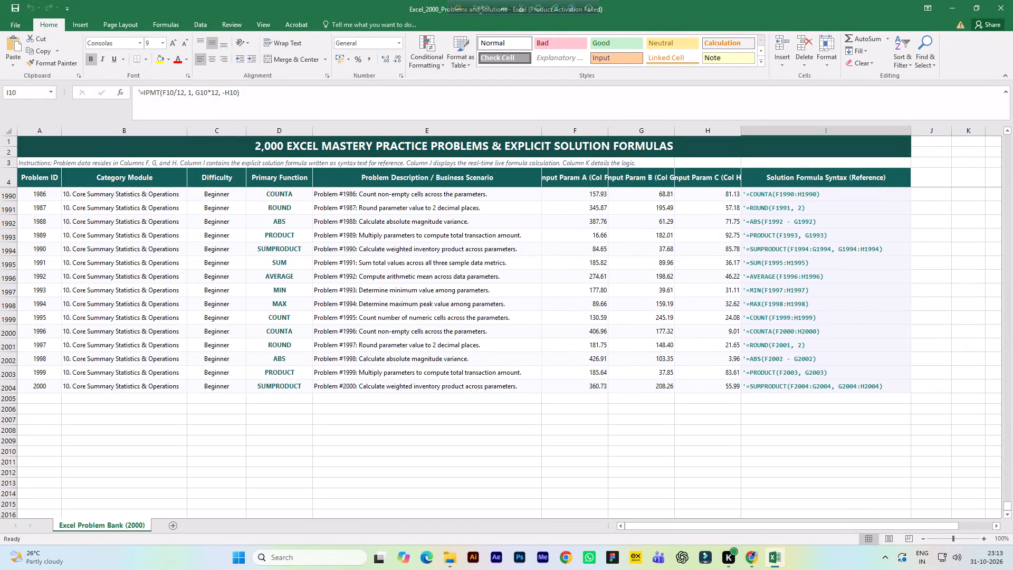
# Copy the SUMPRODUCT formula text from I2004 into J2004 and remove its leading apostrophe to make it a live formula.
pyautogui.click(837, 348)
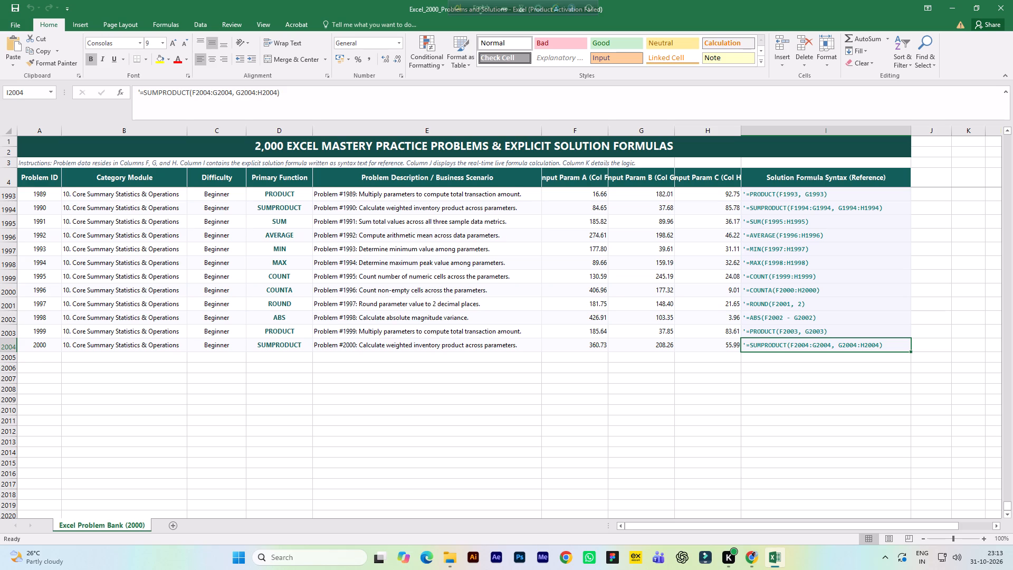
pyautogui.hotkey('ctrl', 'c')
pyautogui.press('Right')
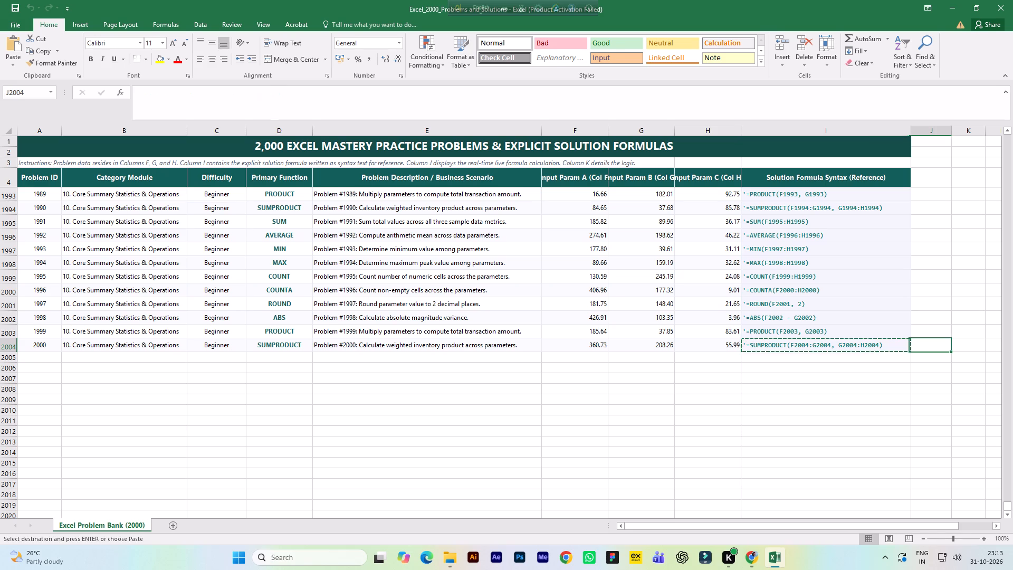
pyautogui.hotkey('ctrl', 'v')
pyautogui.press('F2')
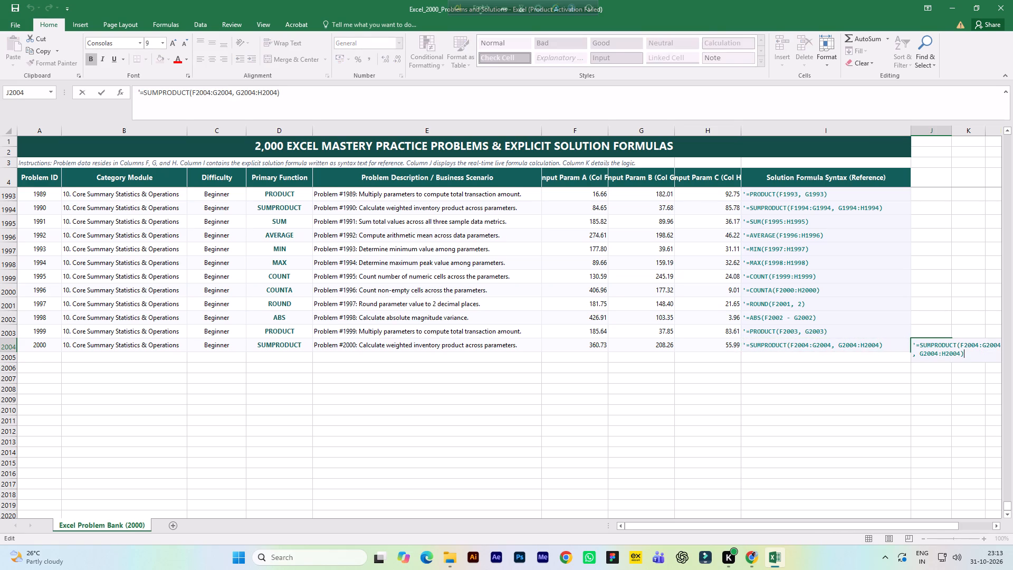
pyautogui.hotkey('ctrl', 'Left')
pyautogui.hotkey('ctrl', 'Left')
pyautogui.press('Right')
pyautogui.press('BackSpace')
pyautogui.press('Return')
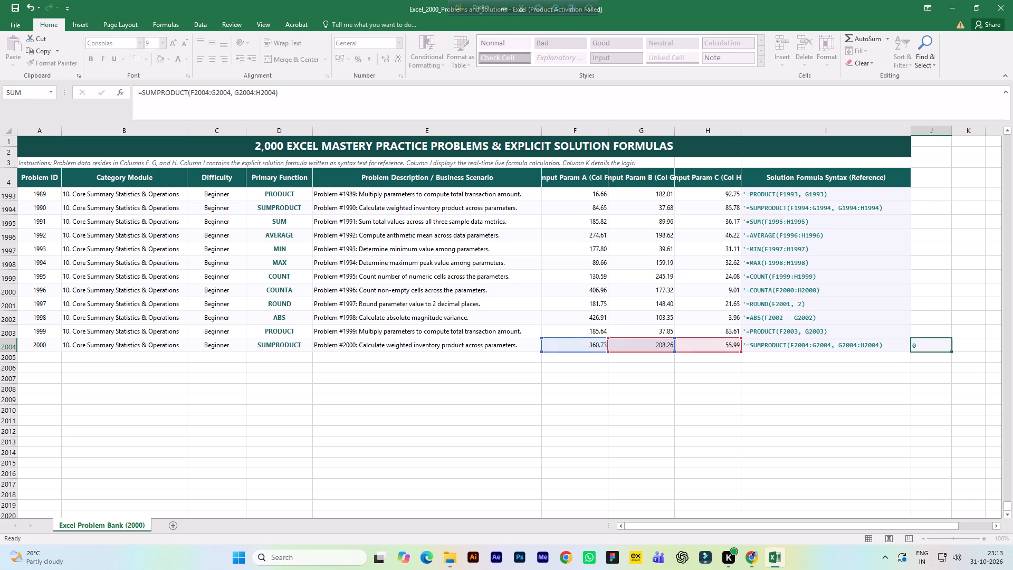
# Copy the PRODUCT formula text from I2003 into J2003 and remove its leading apostrophe to make it a live formula.
pyautogui.press('Up')
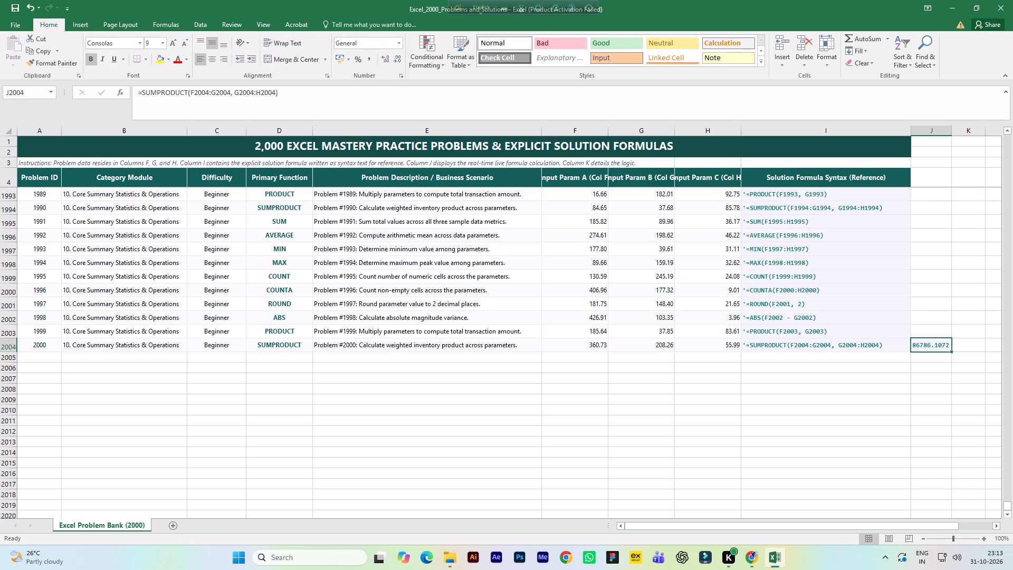
pyautogui.press('Up')
pyautogui.press('Left')
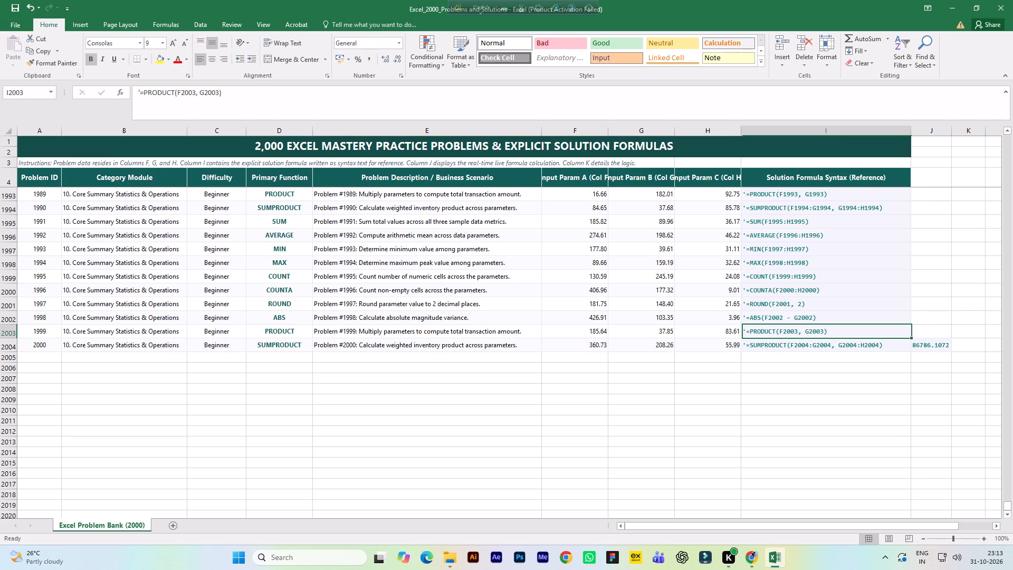
pyautogui.hotkey('ctrl', 'c')
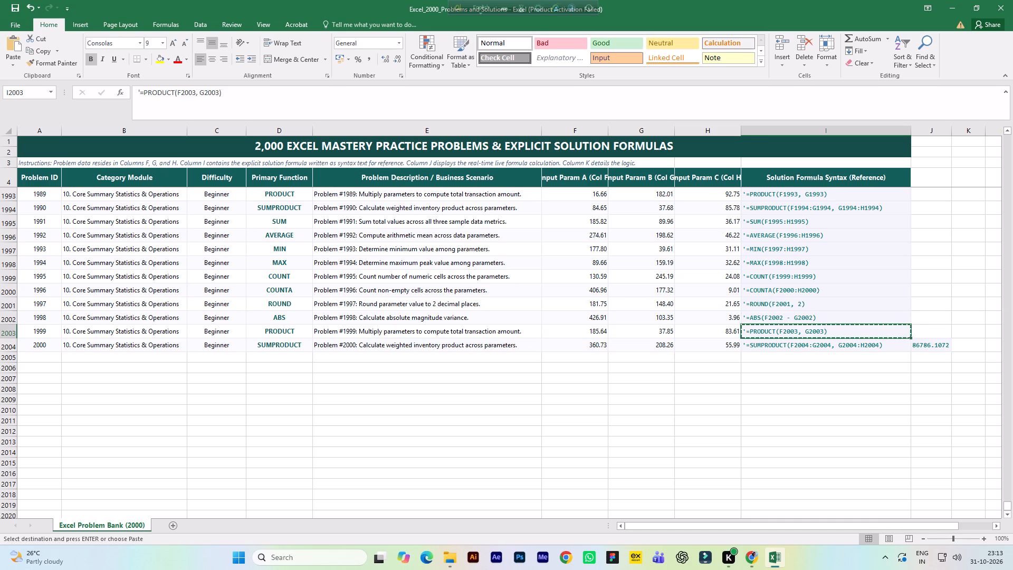
pyautogui.press('Right')
pyautogui.hotkey('ctrl', 'v')
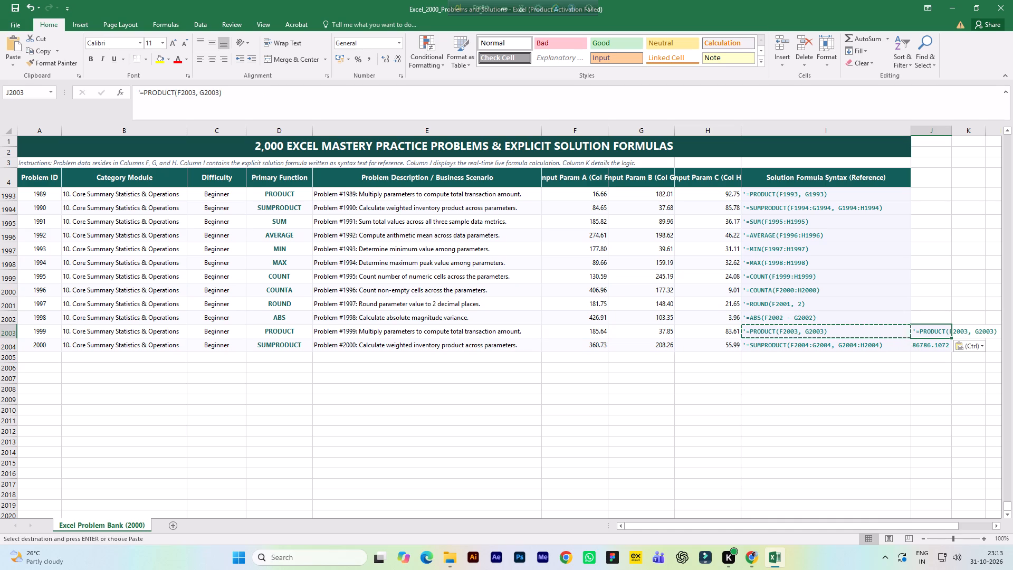
pyautogui.press('F2')
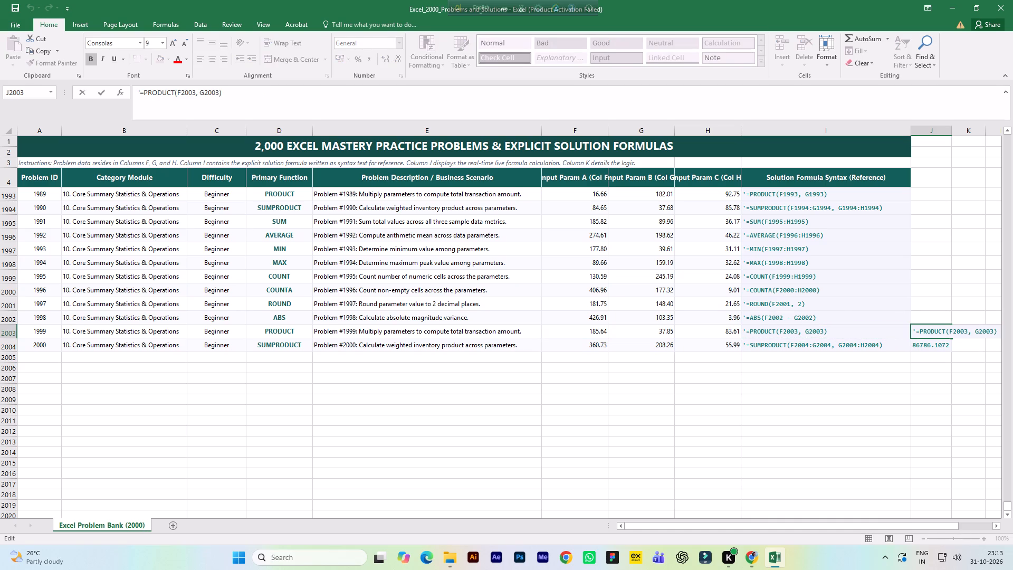
pyautogui.hotkey('ctrl', 'Left')
pyautogui.hotkey('ctrl', 'Left')
pyautogui.press('Right')
pyautogui.press('BackSpace')
pyautogui.press('Return')
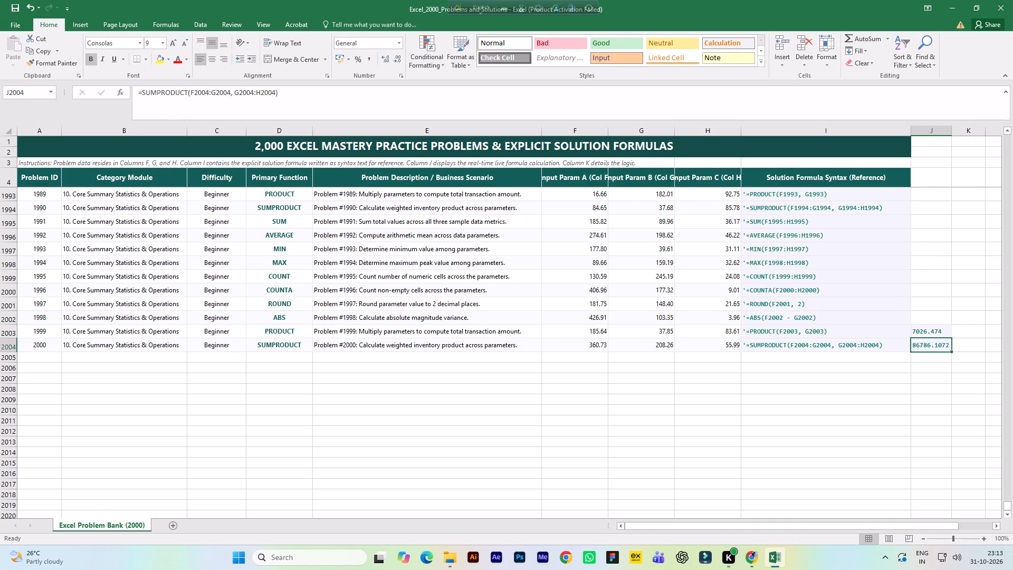
# Copy the ABS formula text from I2002 into J2002 and remove its leading apostrophe to make it a live formula.
pyautogui.press('Up')
pyautogui.press('Up')
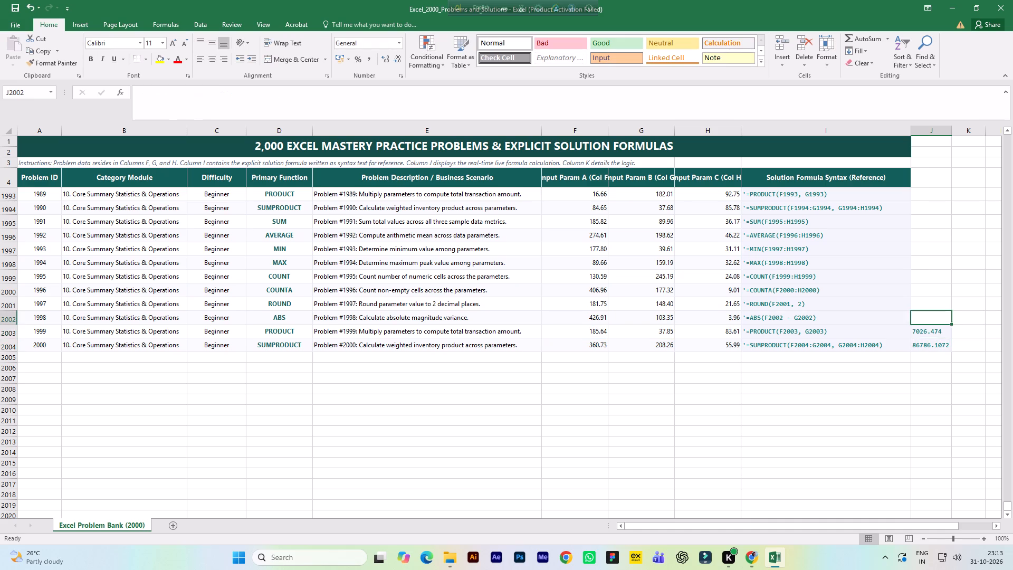
pyautogui.press('Left')
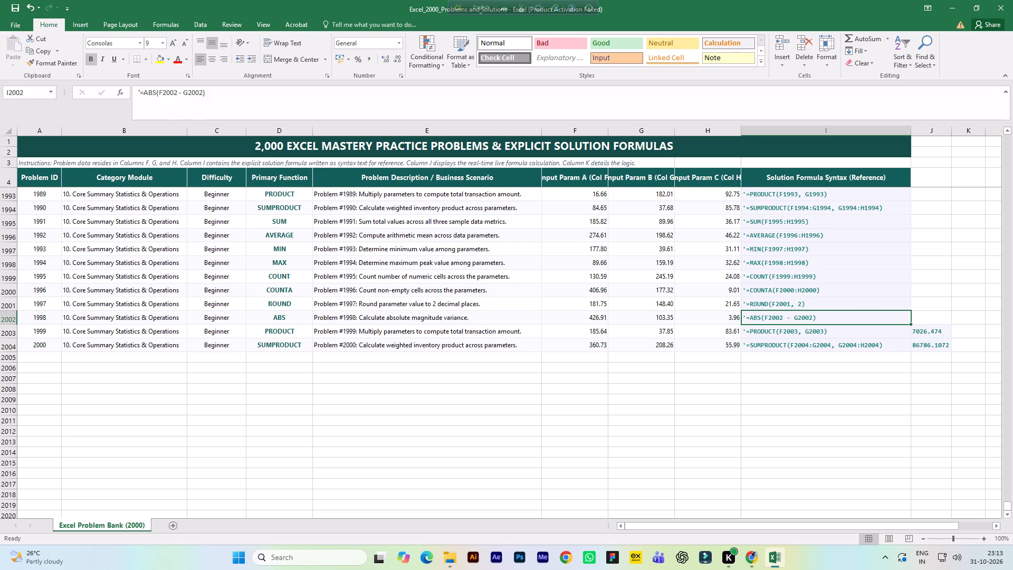
pyautogui.hotkey('ctrl', 'c')
pyautogui.press('Right')
pyautogui.hotkey('ctrl', 'v')
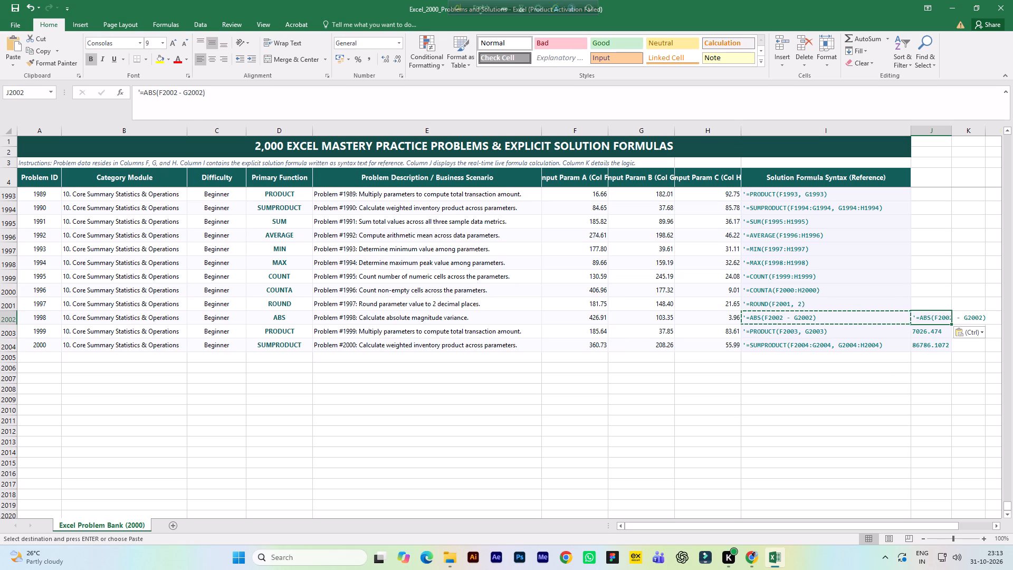
pyautogui.press('F2')
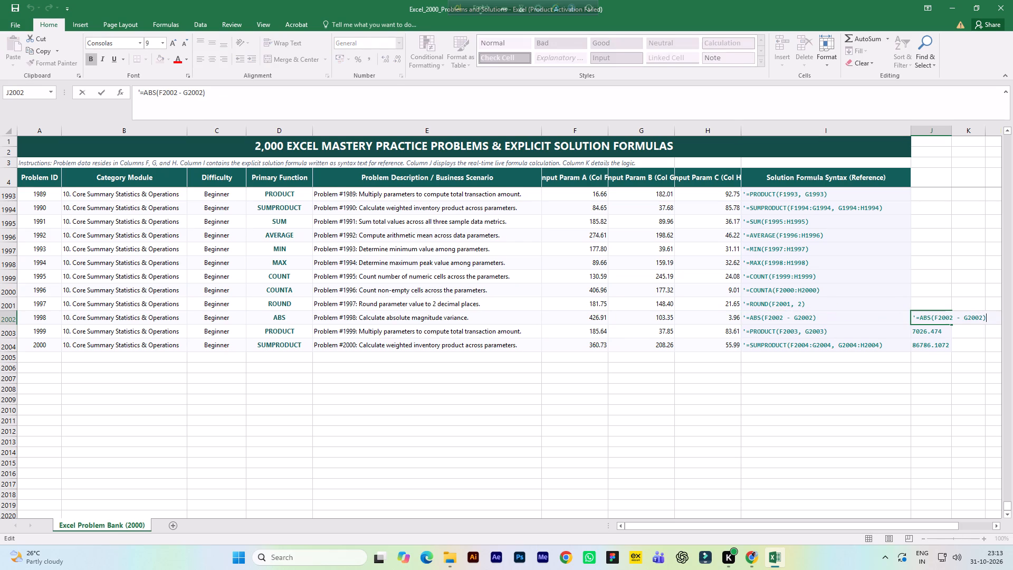
pyautogui.hotkey('ctrl', 'Left')
pyautogui.hotkey('ctrl', 'Left')
pyautogui.hotkey('ctrl', 'Left')
pyautogui.hotkey('ctrl', 'Left')
pyautogui.press('Right')
pyautogui.press('BackSpace')
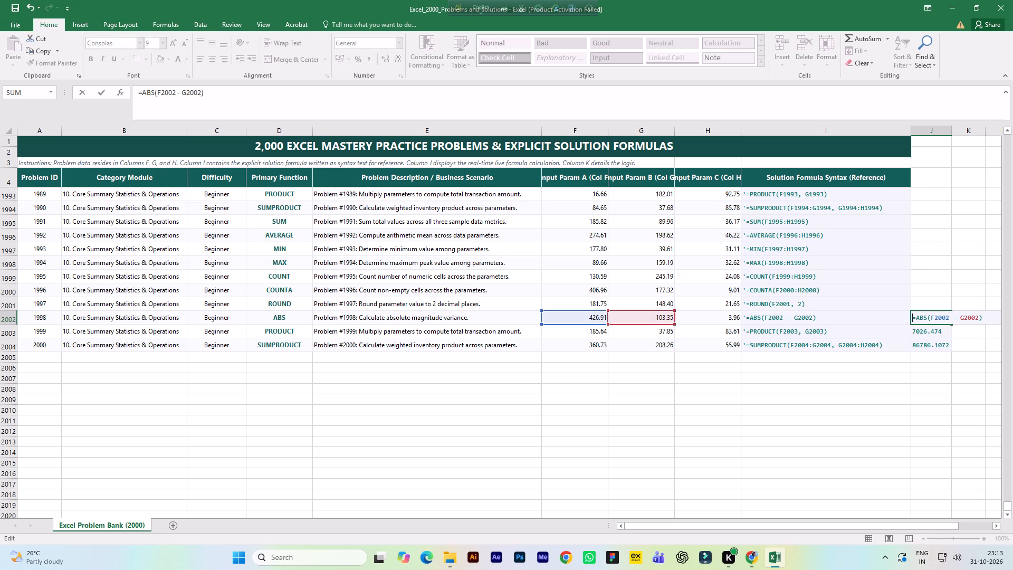
pyautogui.press('Return')
# Copy the ROUND formula text from I2001 into J2001 and remove its leading apostrophe to make it a live formula.
pyautogui.press('Up')
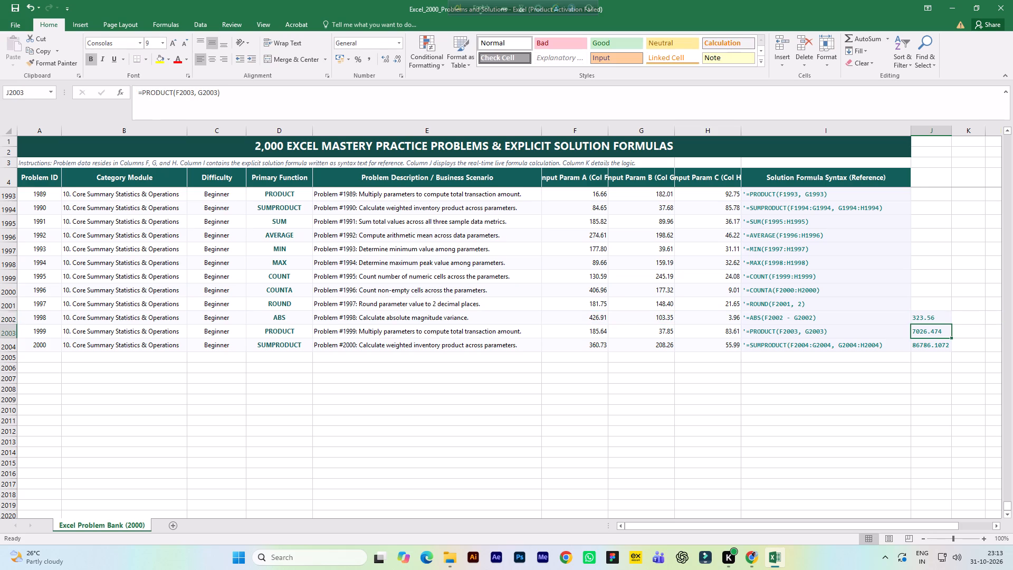
pyautogui.press('Up')
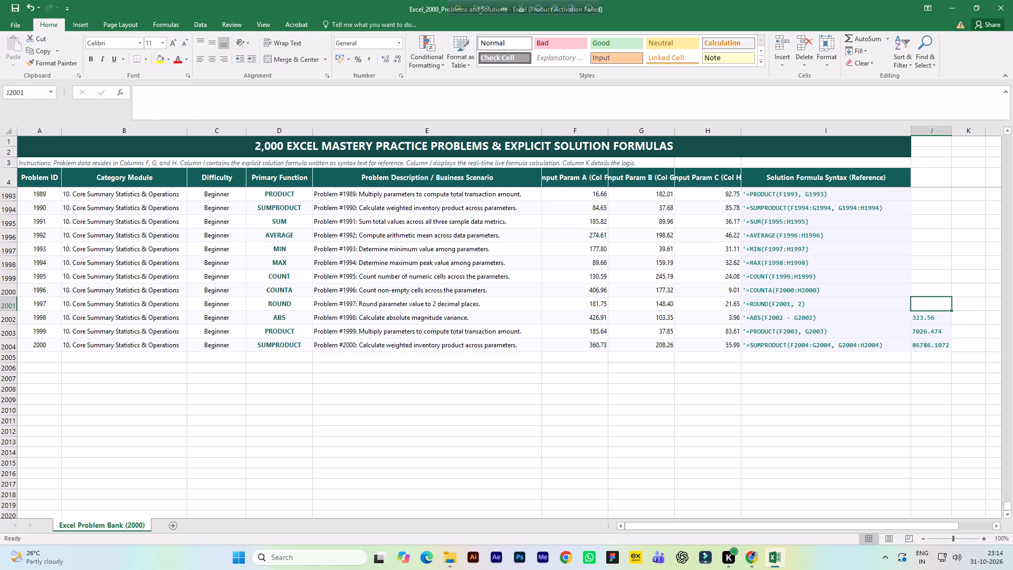
pyautogui.press('Left')
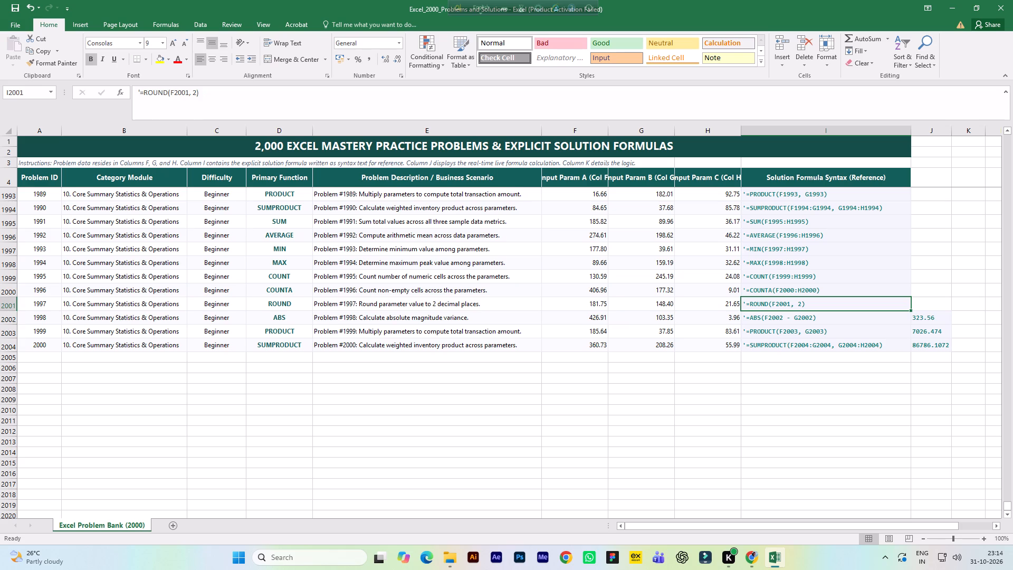
pyautogui.hotkey('ctrl', 'c')
pyautogui.press('Right')
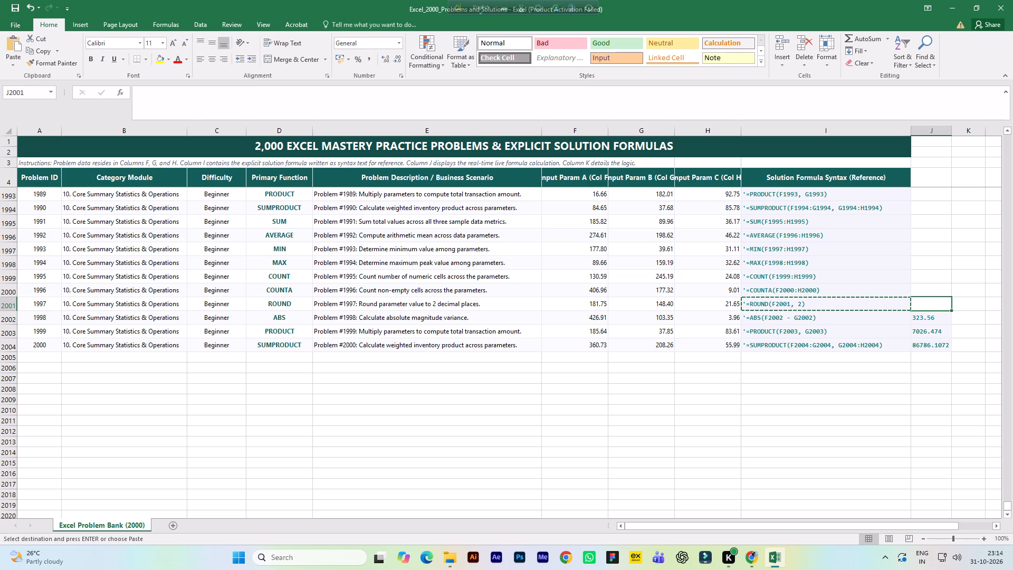
pyautogui.hotkey('ctrl', 'v')
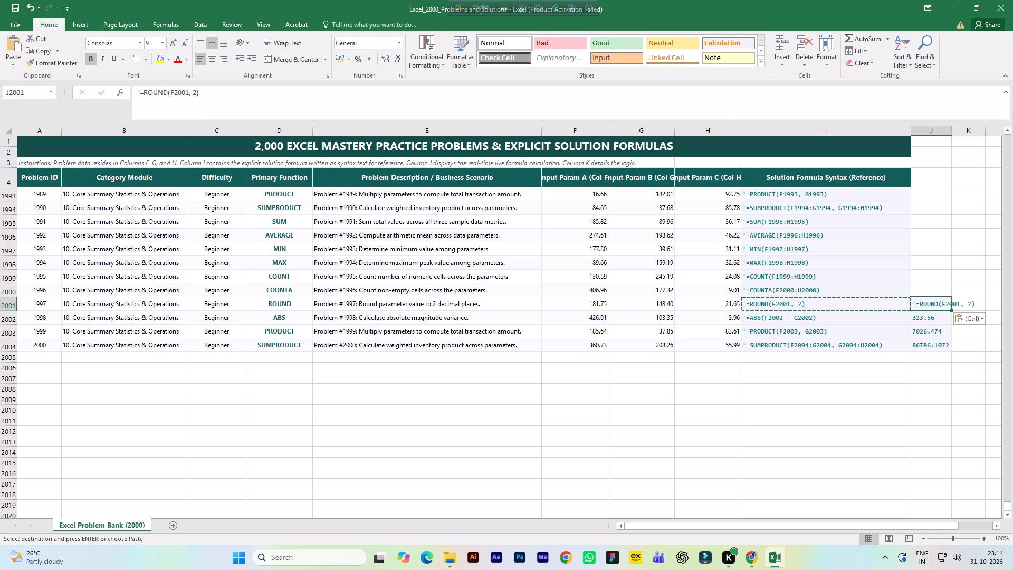
pyautogui.press('F2')
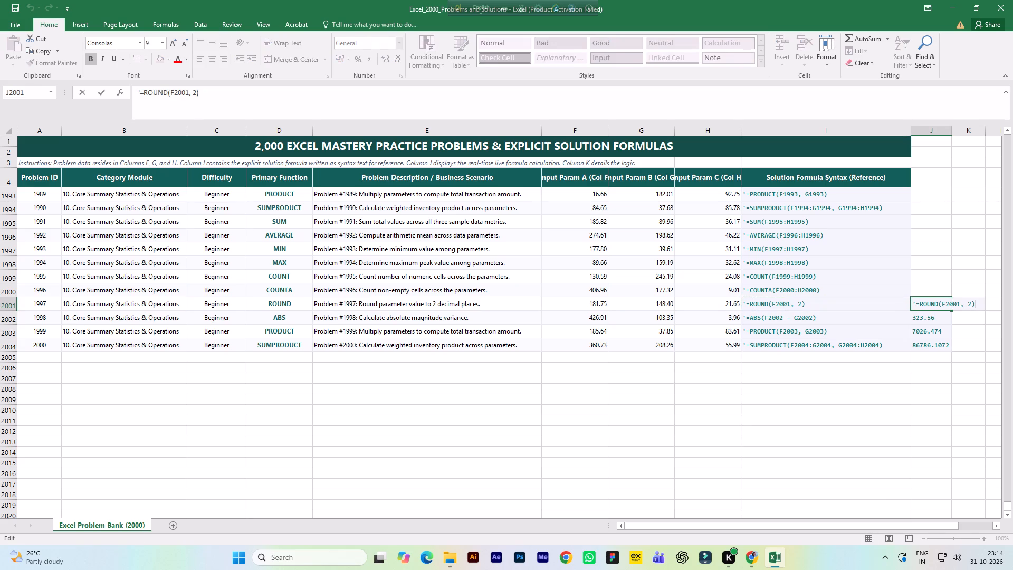
pyautogui.hotkey('ctrl', 'Left')
pyautogui.hotkey('ctrl', 'Left')
pyautogui.press('Right')
pyautogui.press('BackSpace')
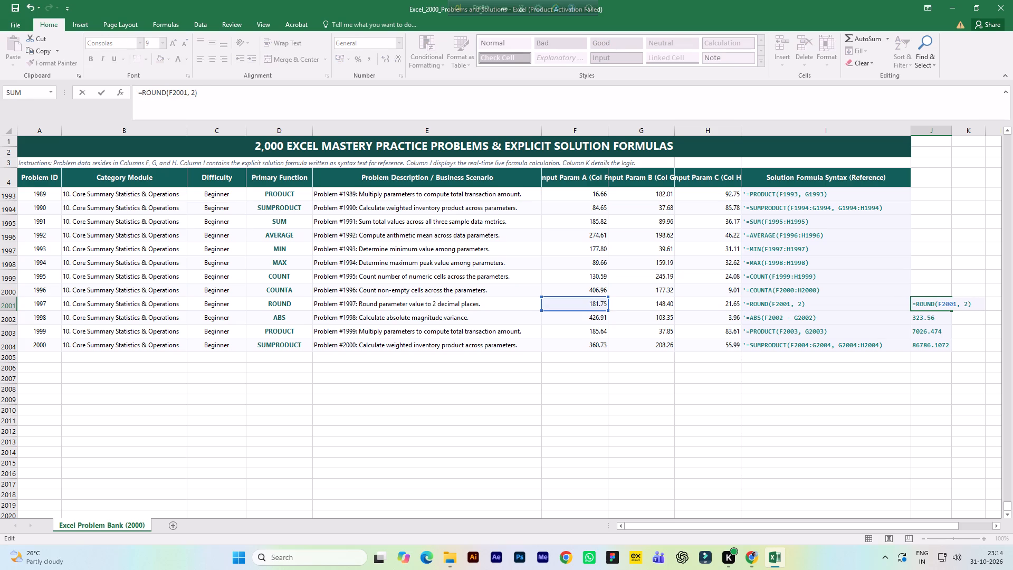
pyautogui.press('Return')
# Copy the COUNTA formula text from I2000 into J2000 and remove its leading apostrophe to make it a live formula.
pyautogui.press('Up')
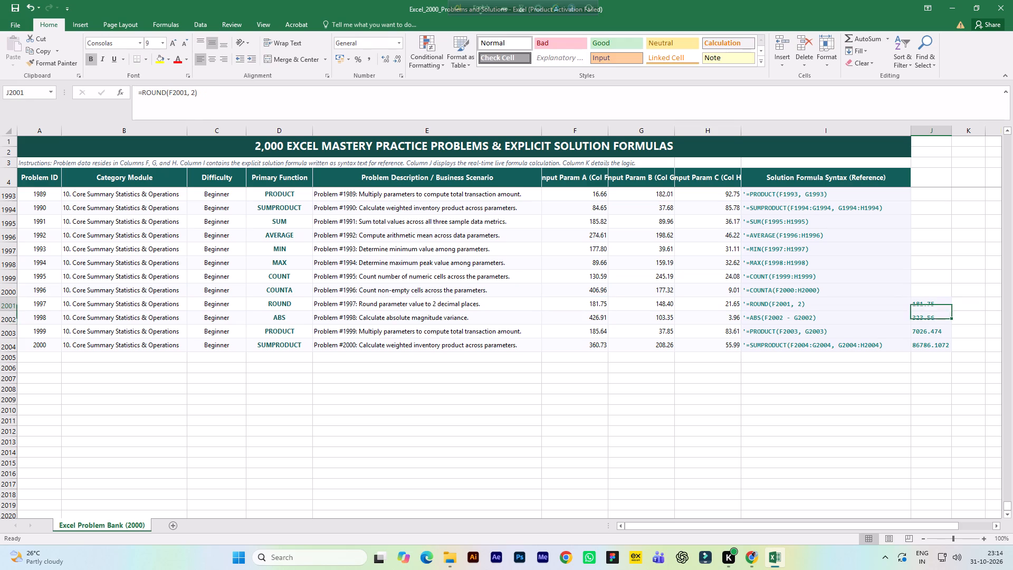
pyautogui.press('Up')
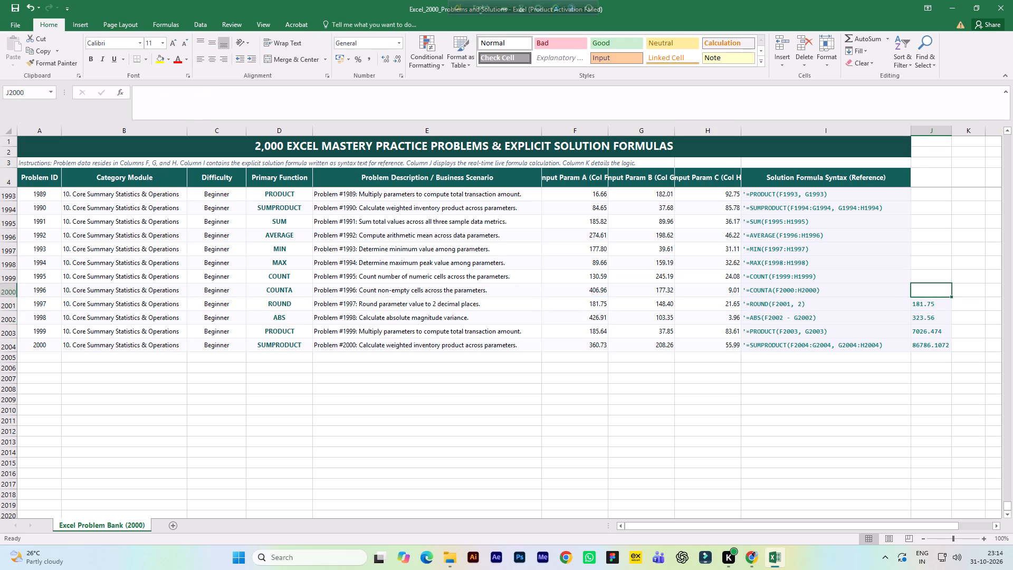
pyautogui.press('Left')
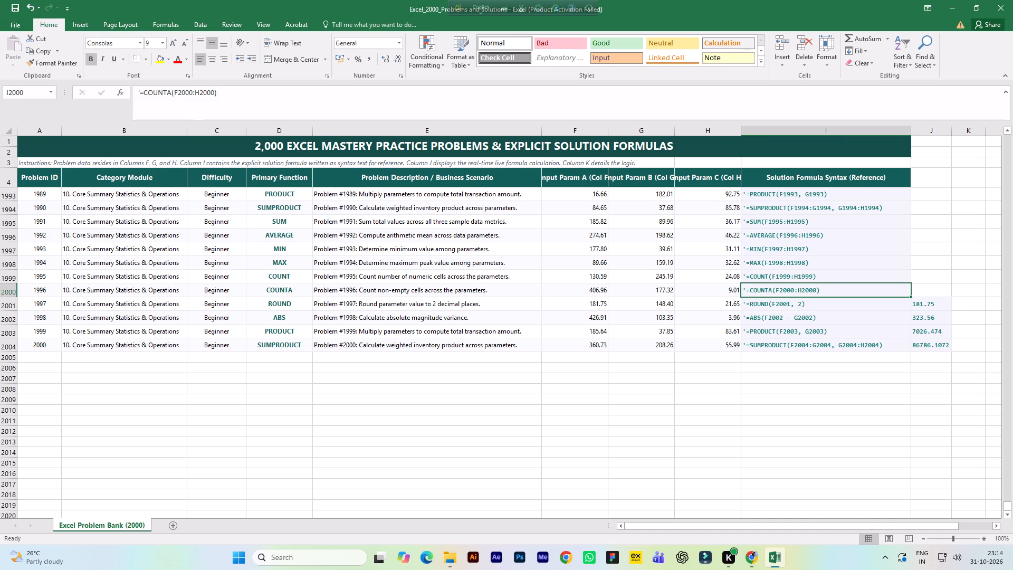
pyautogui.hotkey('ctrl', 'c')
pyautogui.press('Right')
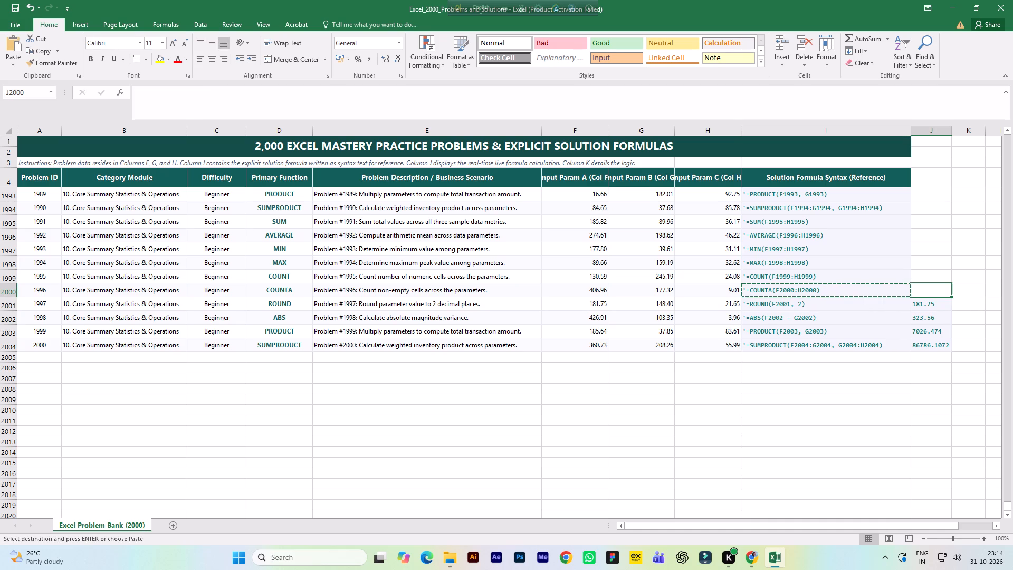
pyautogui.hotkey('ctrl', 'v')
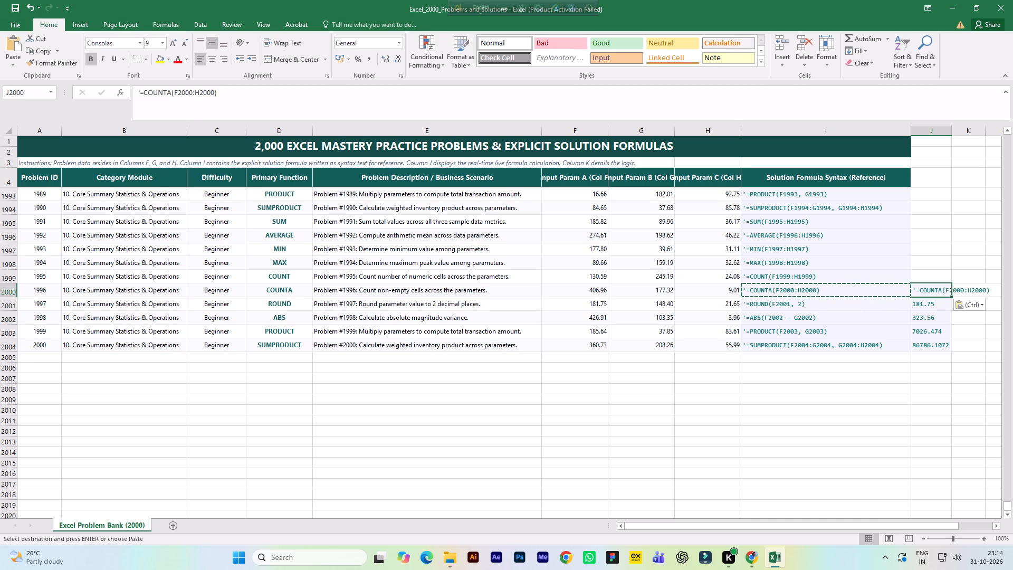
pyautogui.press('F2')
pyautogui.hotkey('ctrl', 'Left')
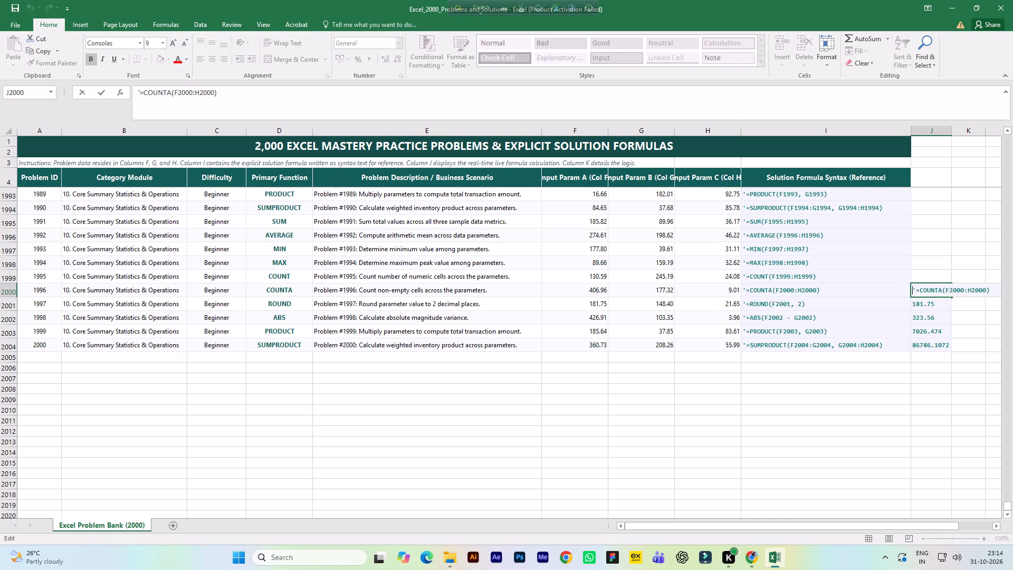
pyautogui.hotkey('ctrl', 'Left')
pyautogui.press('Right')
pyautogui.press('BackSpace')
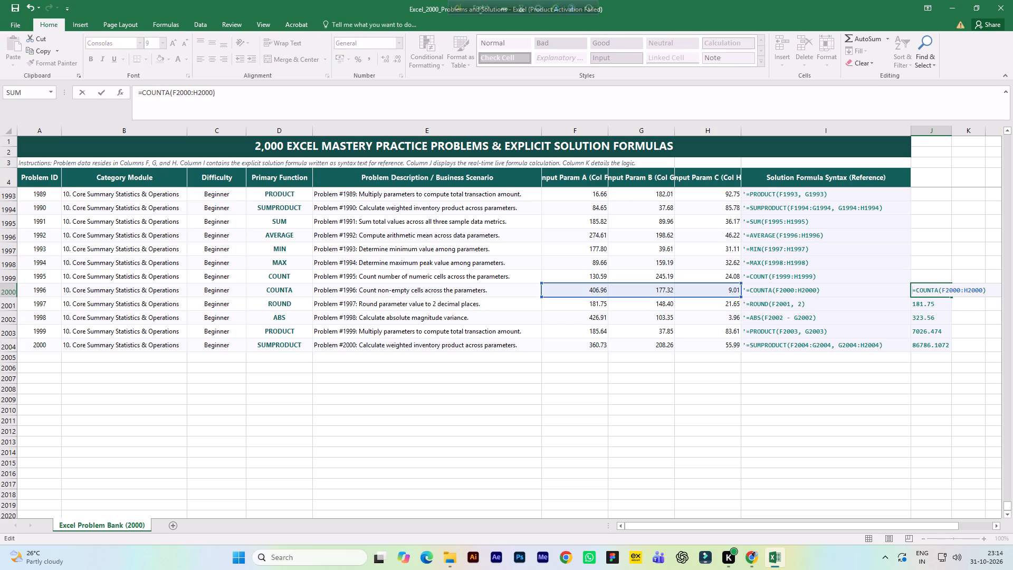
pyautogui.press('Return')
# Copy the COUNT formula text from I1999 into J1999 and remove its leading apostrophe to make it a live formula.
pyautogui.press('Up')
pyautogui.press('Up')
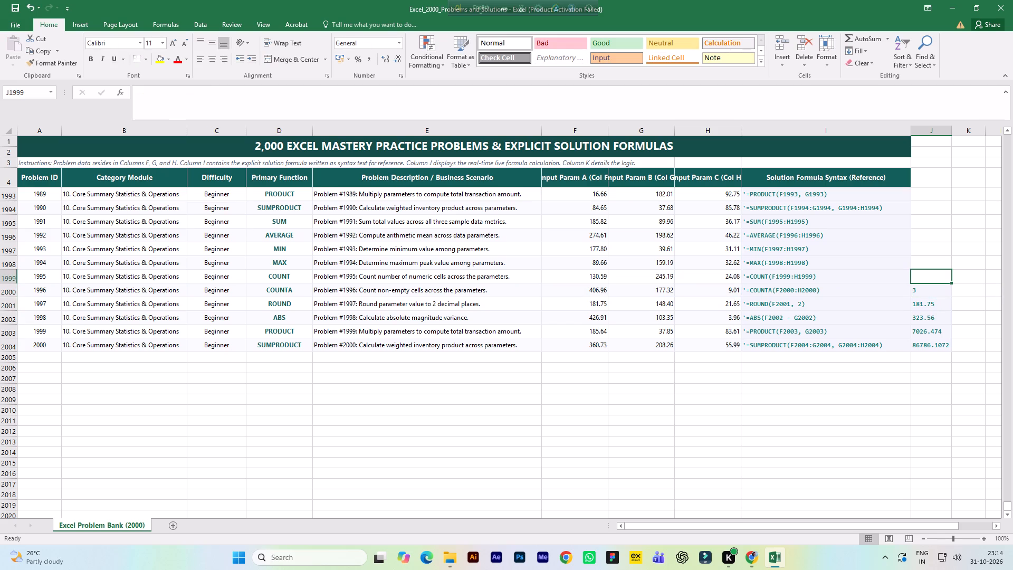
pyautogui.press('Left')
pyautogui.hotkey('ctrl', 'c')
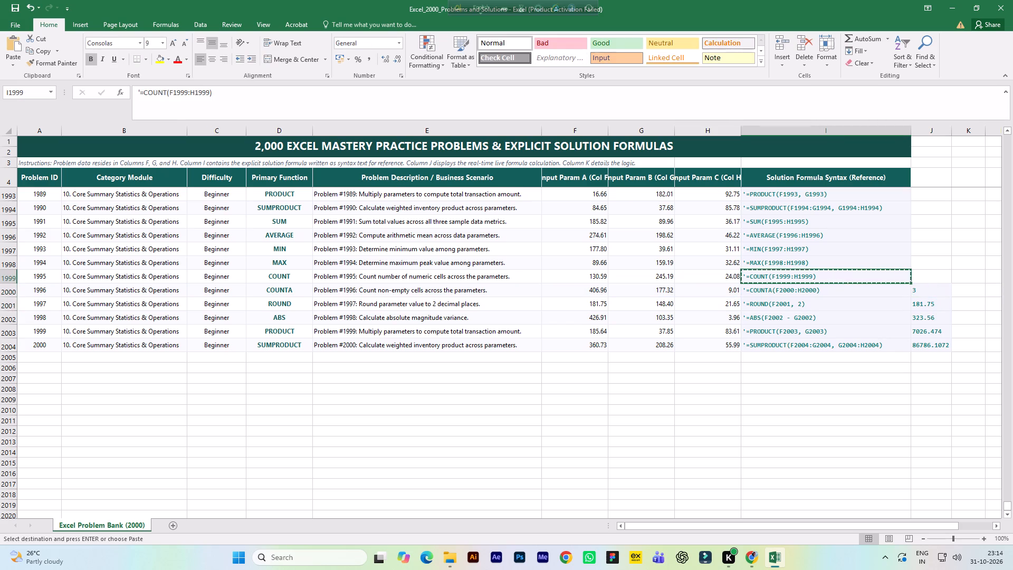
pyautogui.press('Right')
pyautogui.hotkey('ctrl', 'v')
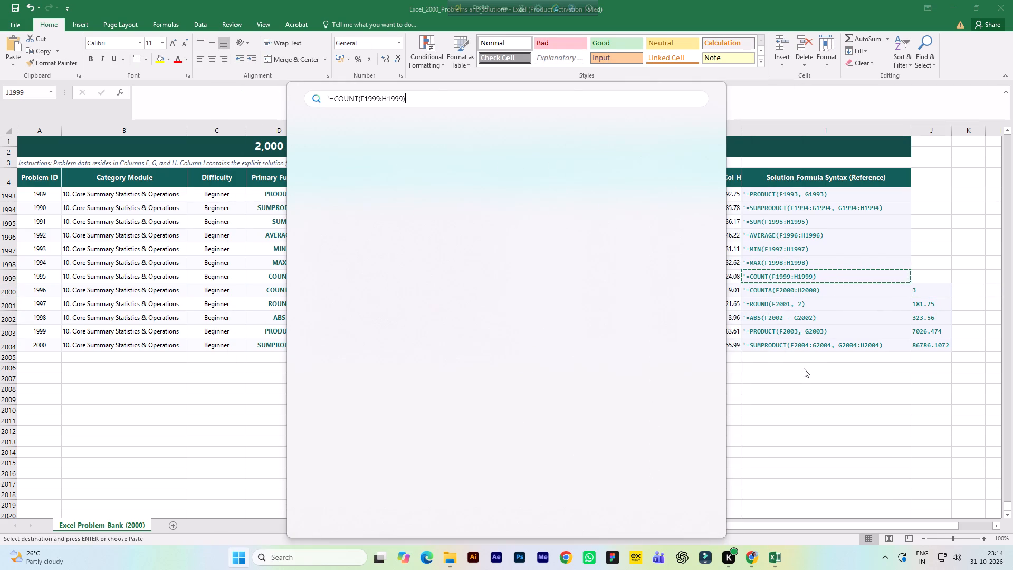
pyautogui.click(897, 249)
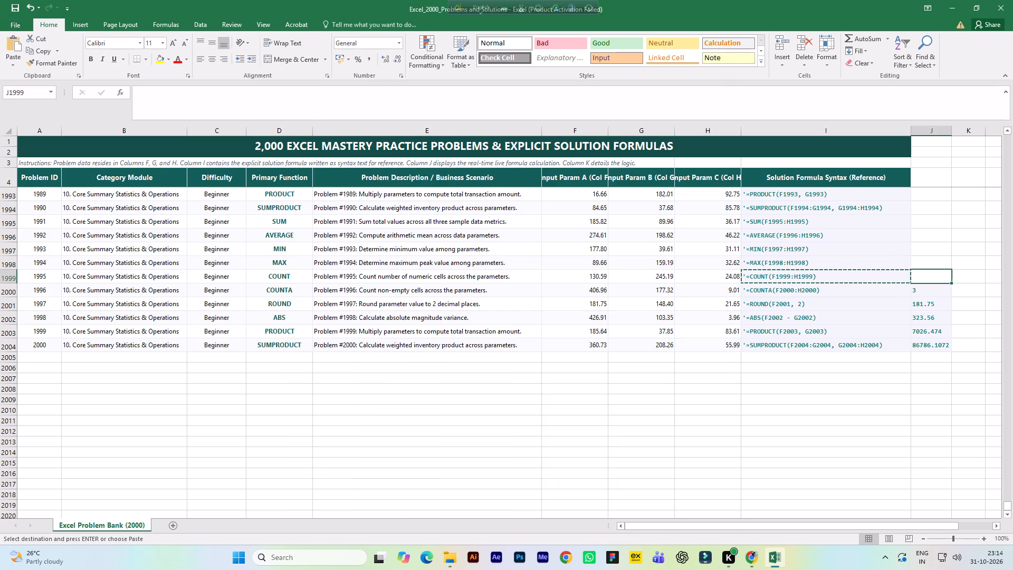
pyautogui.click(922, 277)
pyautogui.hotkey('ctrl', 'v')
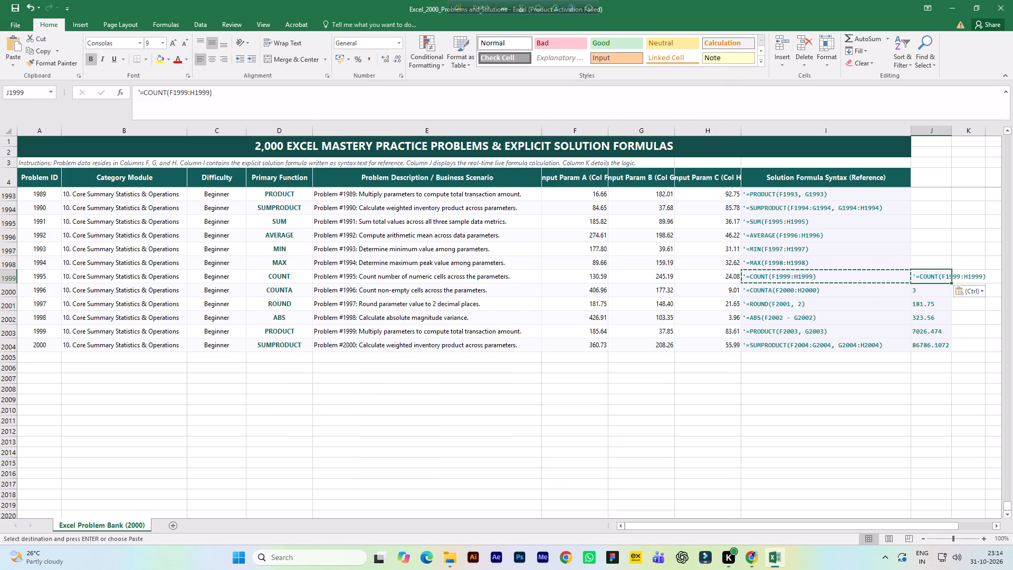
pyautogui.press('F2')
pyautogui.hotkey('ctrl', 'Left')
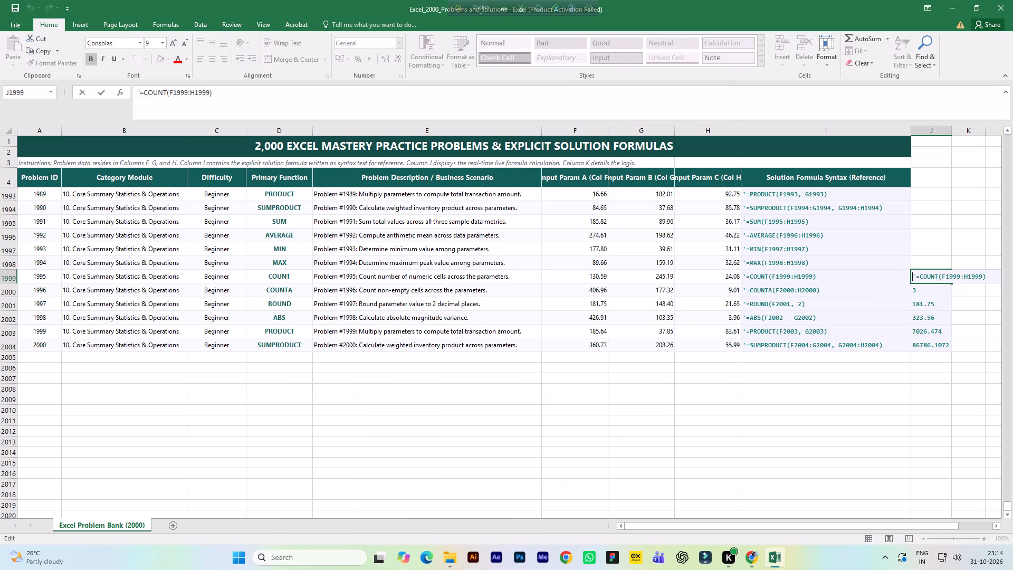
pyautogui.press('Right')
pyautogui.press('BackSpace')
pyautogui.press('Return')
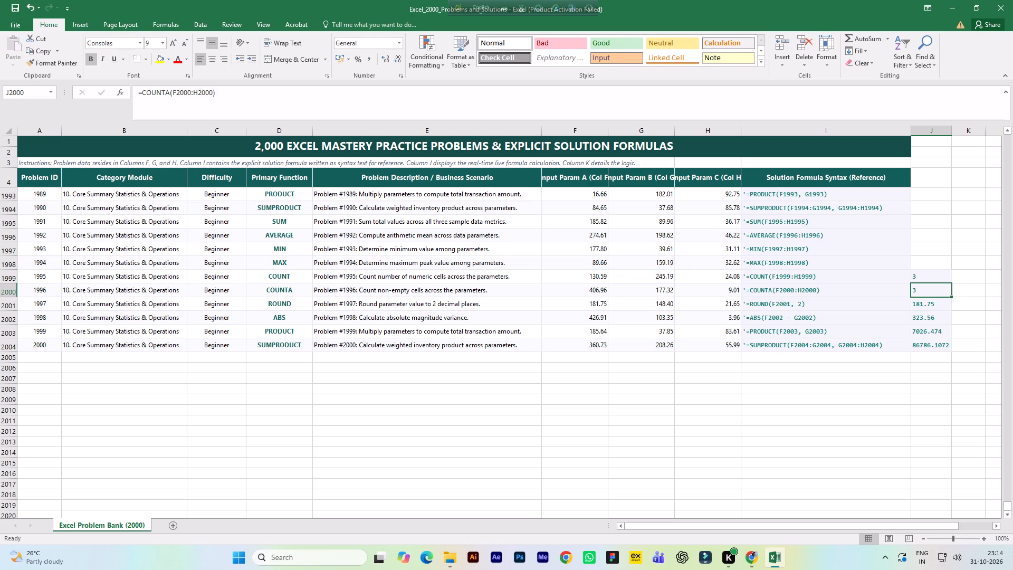
# Copy the MAX formula text from I1998 into J1998 and remove its leading apostrophe to make it a live formula.
pyautogui.press('Up')
pyautogui.press('Up')
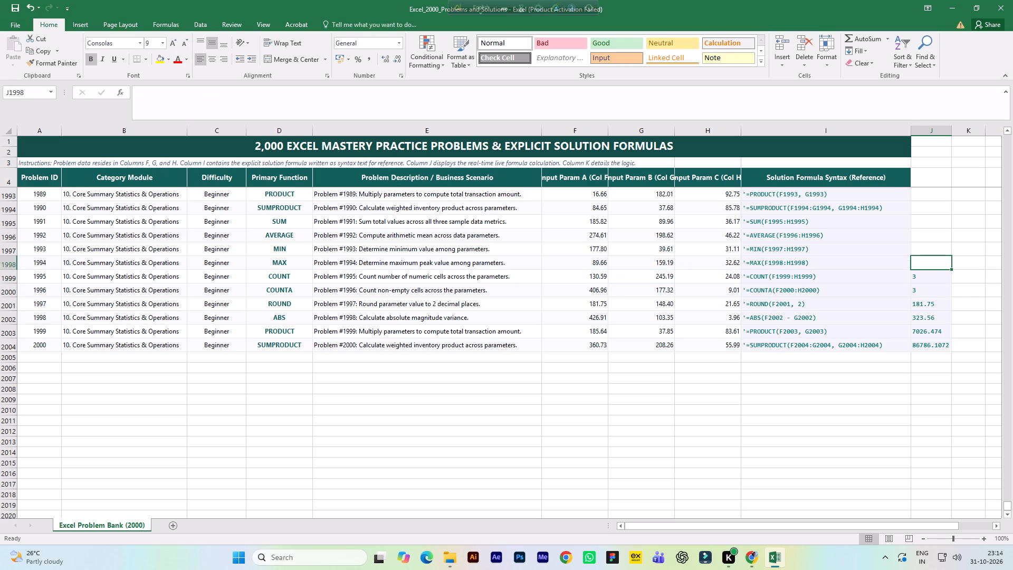
pyautogui.press('Left')
pyautogui.hotkey('ctrl', 'c')
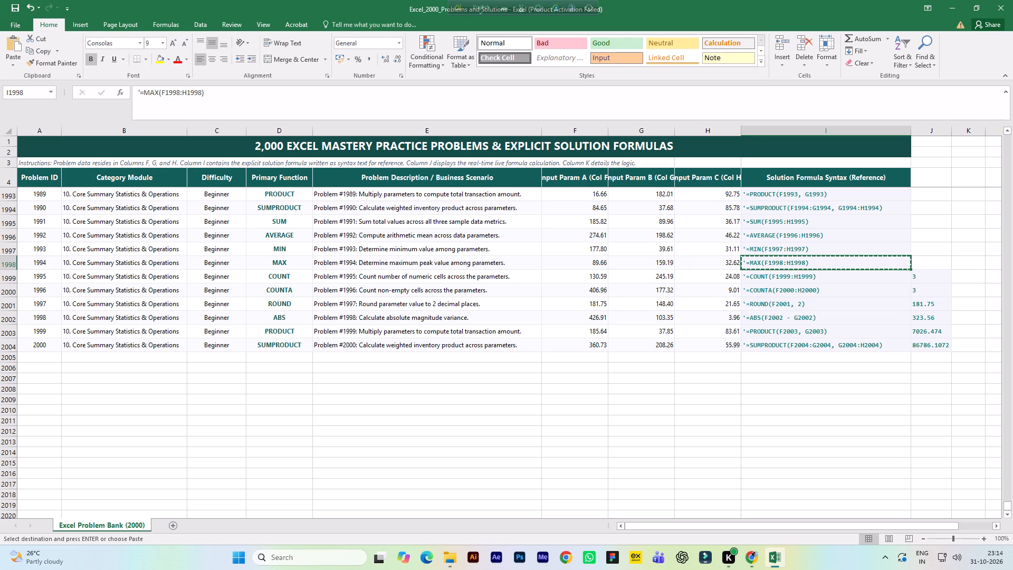
pyautogui.press('Right')
pyautogui.hotkey('ctrl', 'v')
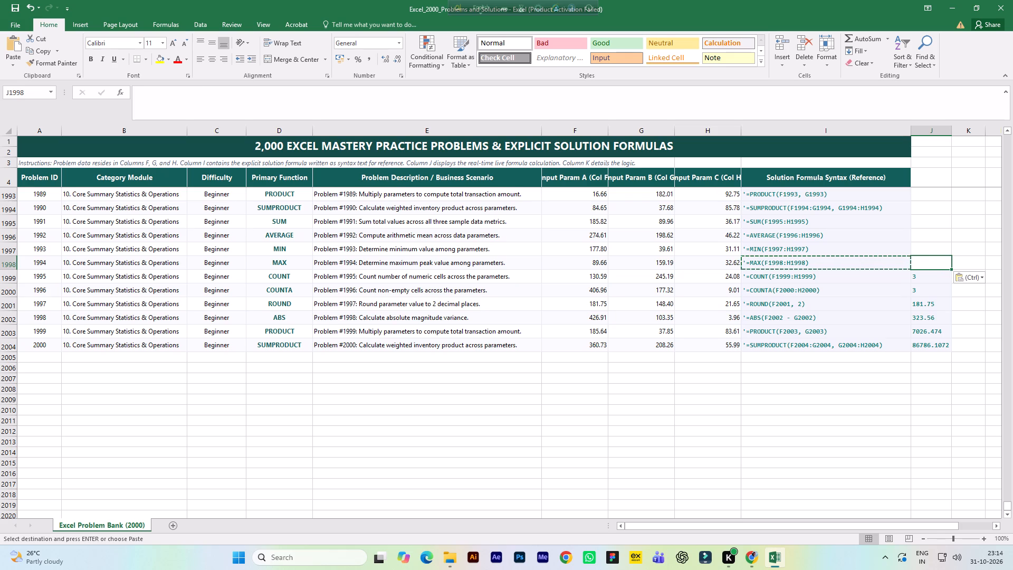
pyautogui.press('F2')
pyautogui.hotkey('ctrl', 'Left')
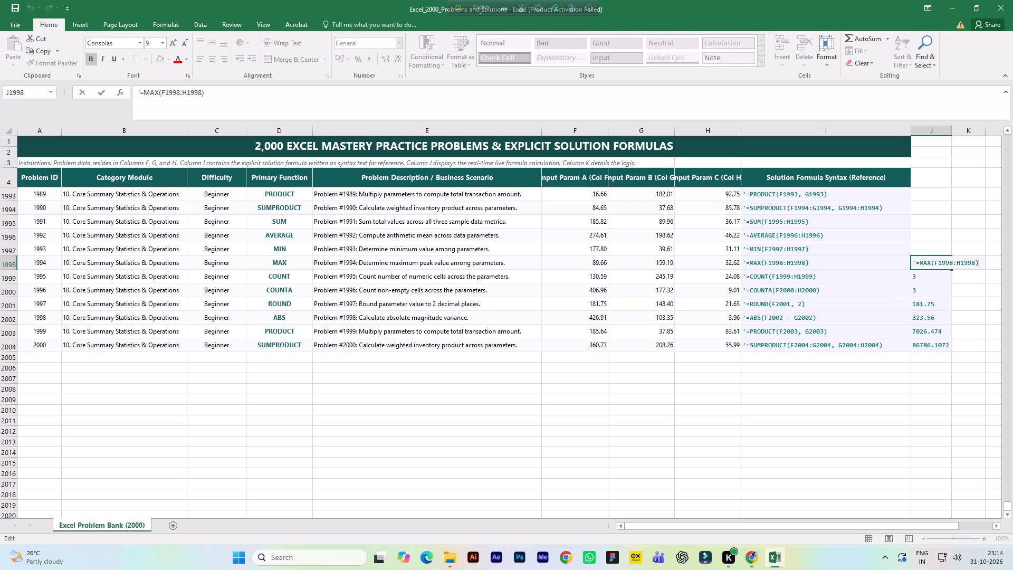
pyautogui.hotkey('ctrl', 'Left')
pyautogui.press('Right')
pyautogui.press('BackSpace')
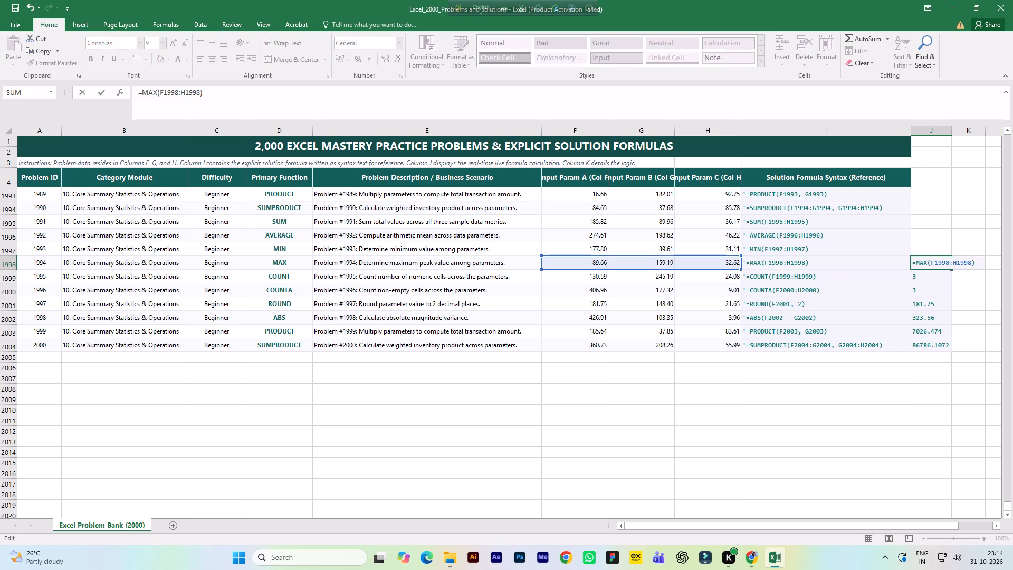
pyautogui.press('Return')
# Copy the MIN formula text from I1997 into J1997 and remove its leading apostrophe to make it a live formula.
pyautogui.press('Up')
pyautogui.press('Up')
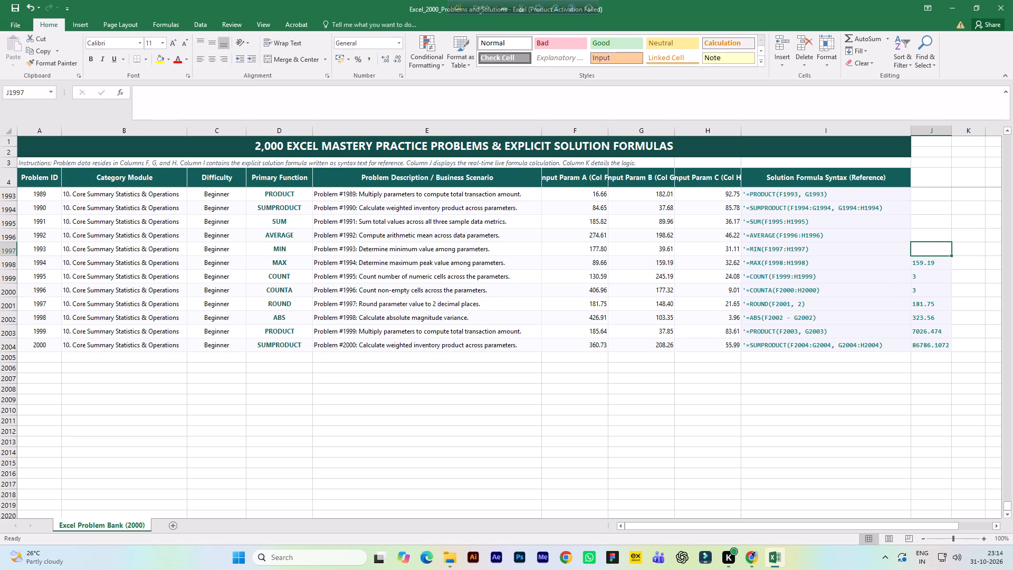
pyautogui.press('Left')
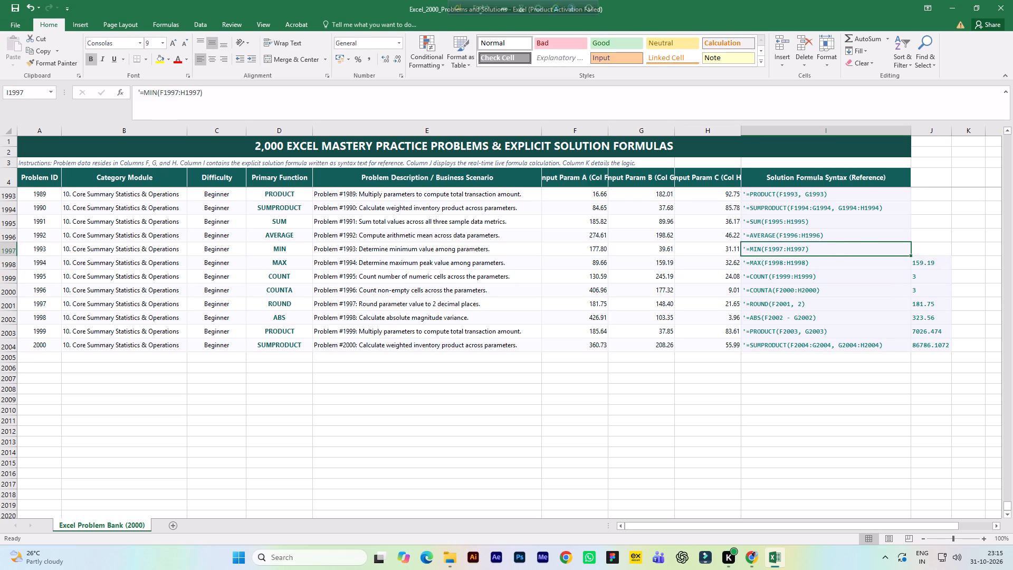
pyautogui.hotkey('ctrl', 'c')
pyautogui.press('Right')
pyautogui.hotkey('ctrl', 'v')
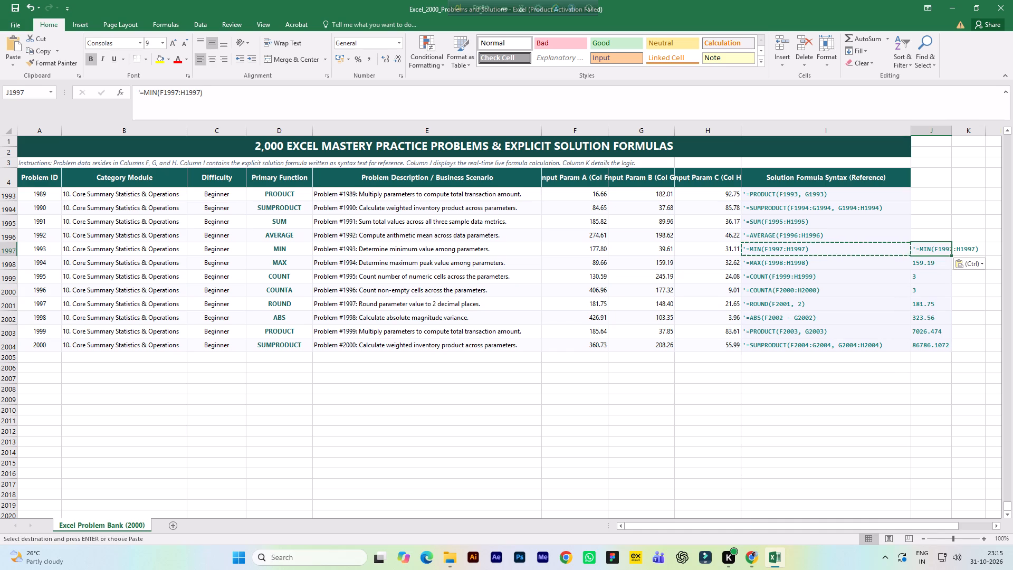
pyautogui.press('F2')
pyautogui.hotkey('ctrl', 'Left')
pyautogui.hotkey('ctrl', 'Left')
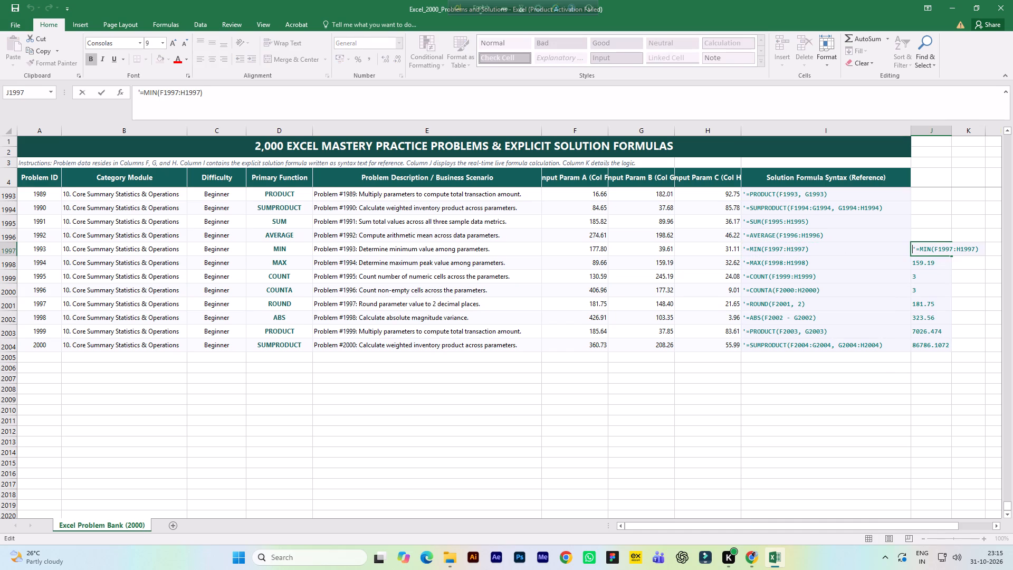
pyautogui.press('Right')
pyautogui.press('BackSpace')
pyautogui.press('Return')
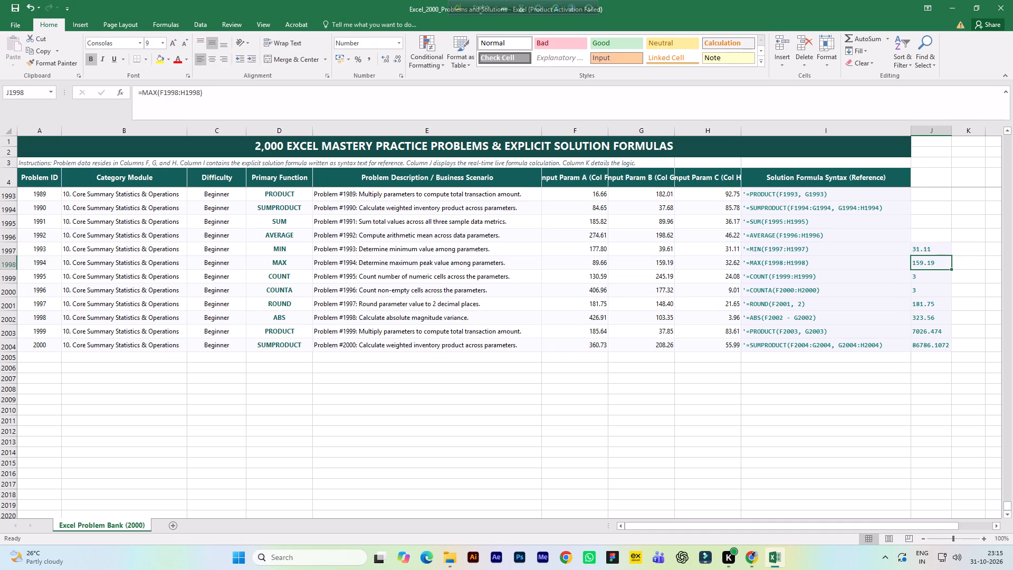
# Copy the AVERAGE formula text from I1996 into J1996 and remove its leading apostrophe to make it a live formula.
pyautogui.press('Up')
pyautogui.press('Up')
pyautogui.press('Left')
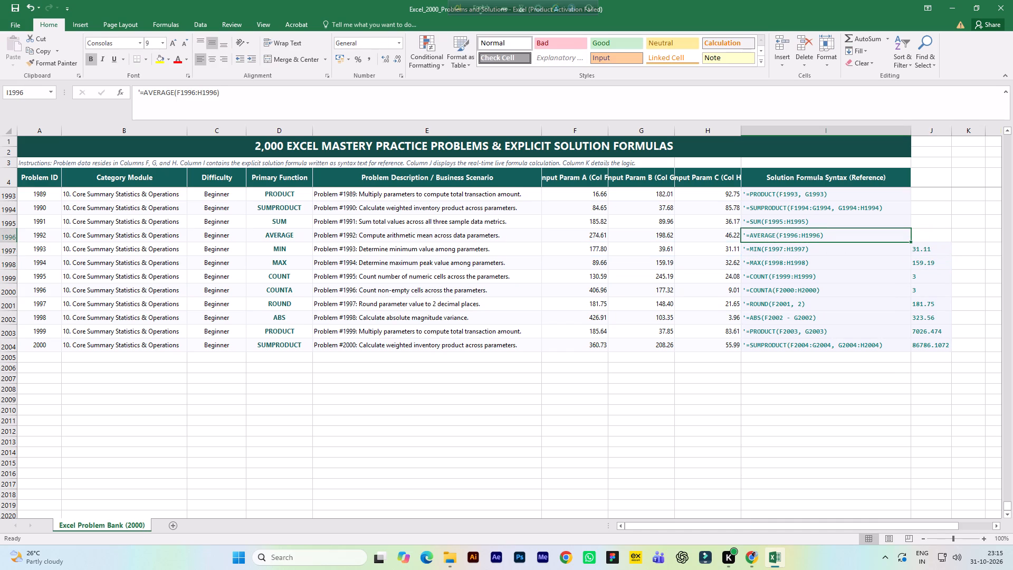
pyautogui.hotkey('ctrl', 'c')
pyautogui.press('Right')
pyautogui.hotkey('ctrl', 'v')
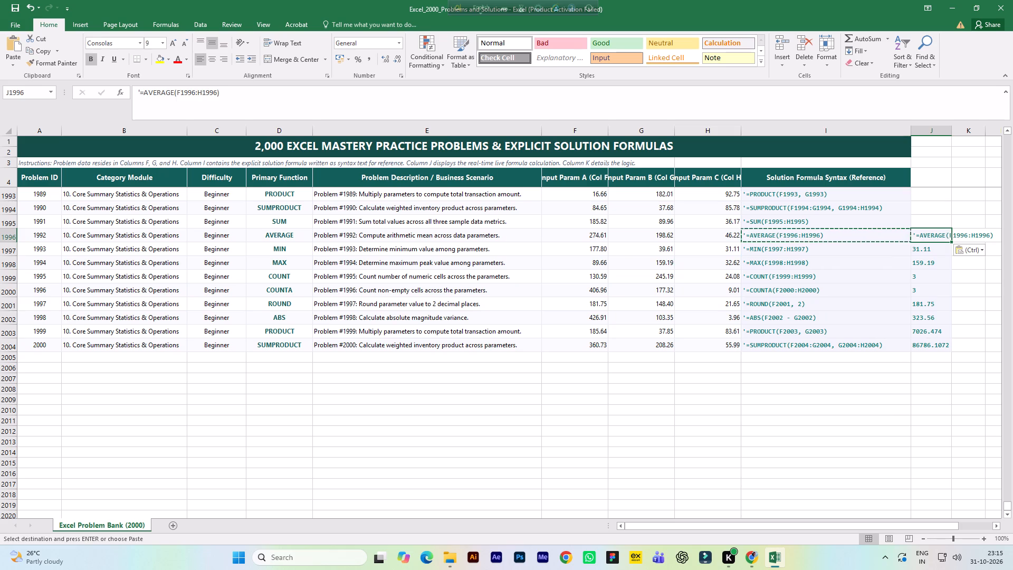
pyautogui.press('F2')
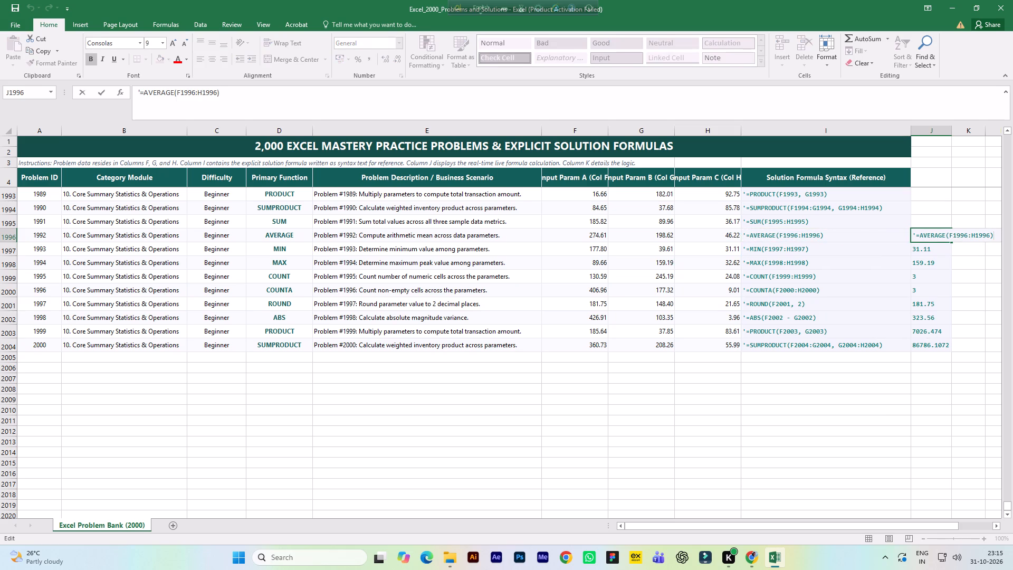
pyautogui.hotkey('ctrl', 'Left')
pyautogui.press('Right')
pyautogui.press('BackSpace')
pyautogui.press('Return')
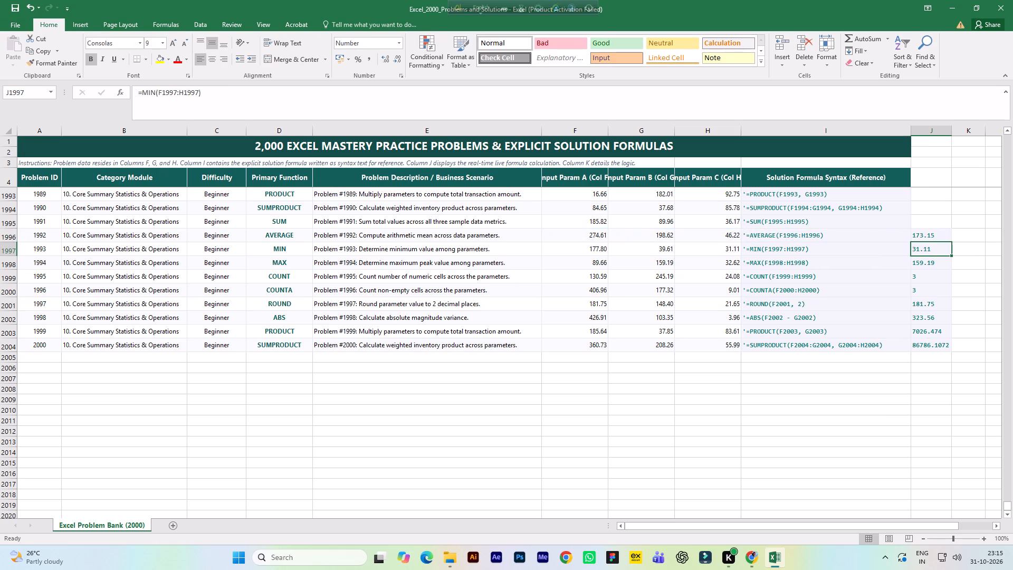
# Copy the SUM formula text from I1995 into J1995 and remove its leading apostrophe to make it a live formula.
pyautogui.press('Up')
pyautogui.press('Up')
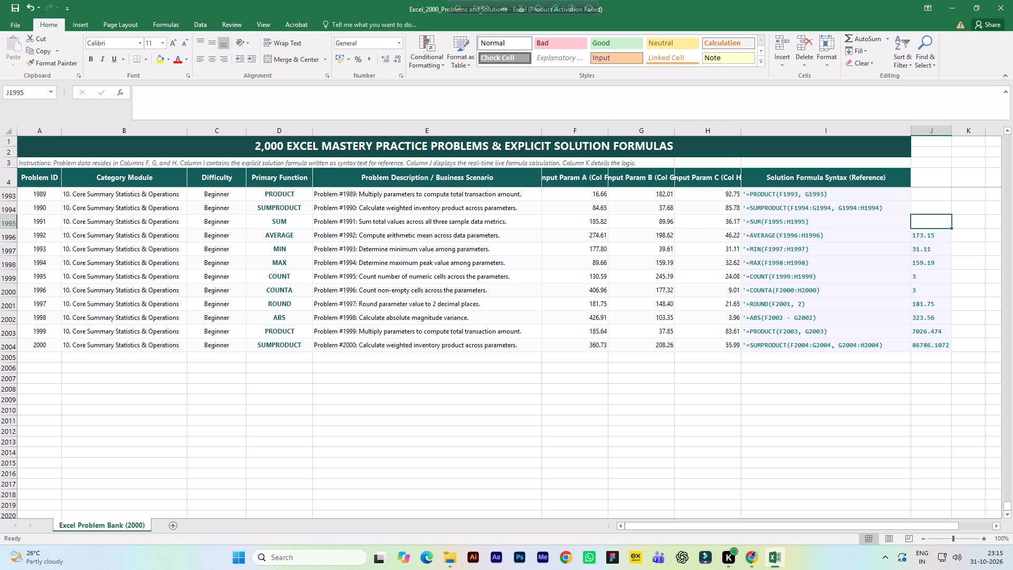
pyautogui.hotkey('ctrl', 'c')
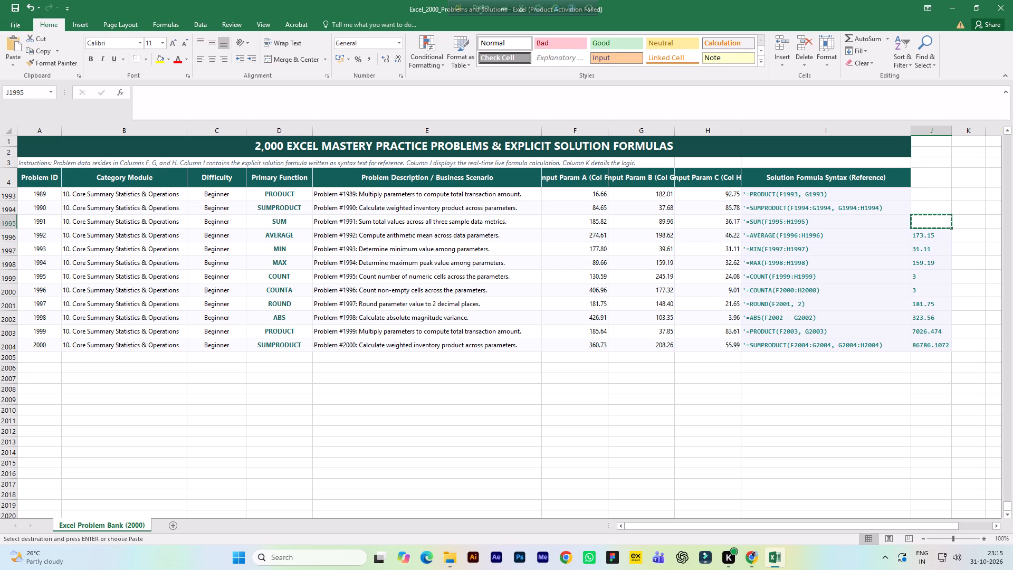
pyautogui.press('Left')
pyautogui.hotkey('ctrl', 'c')
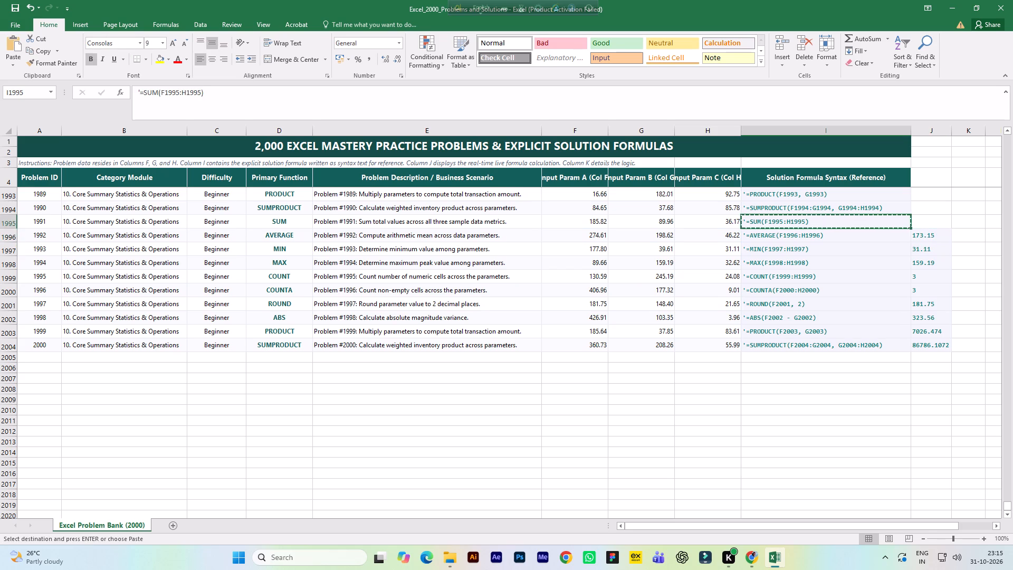
pyautogui.press('Right')
pyautogui.hotkey('ctrl', 'v')
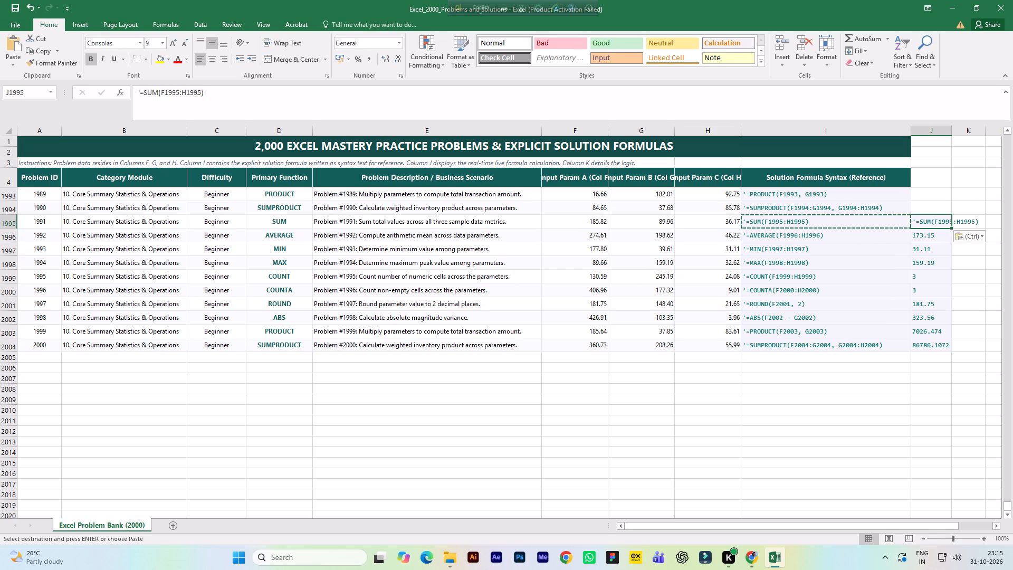
pyautogui.press('F2')
pyautogui.hotkey('ctrl', 'Left')
pyautogui.hotkey('ctrl', 'Left')
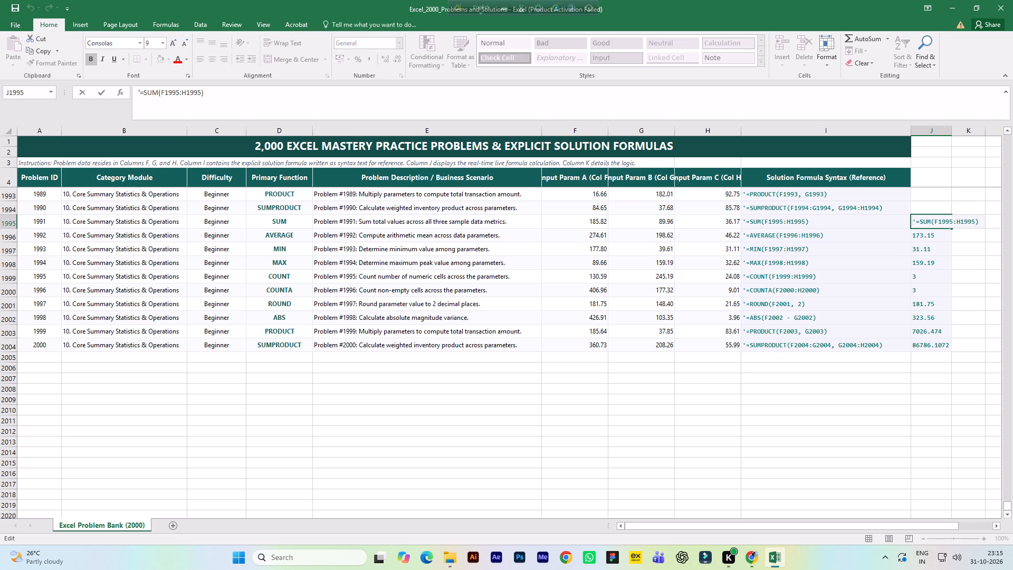
pyautogui.press('Right')
pyautogui.press('BackSpace')
pyautogui.press('Return')
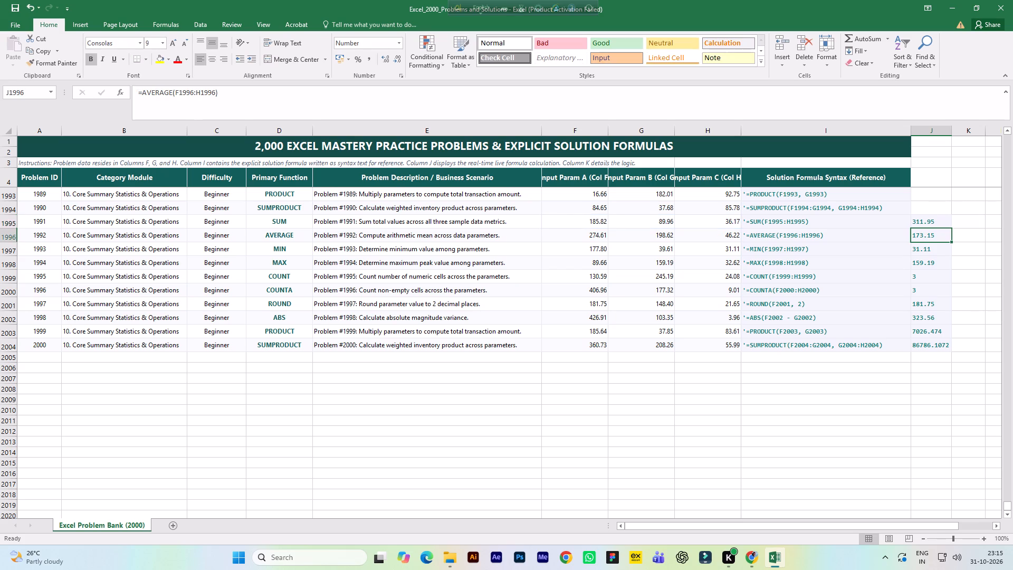
# Copy the SUMPRODUCT formula text from I1994 into J1994 and remove its leading apostrophe to make it a live formula.
pyautogui.scroll(3, 913, 362)
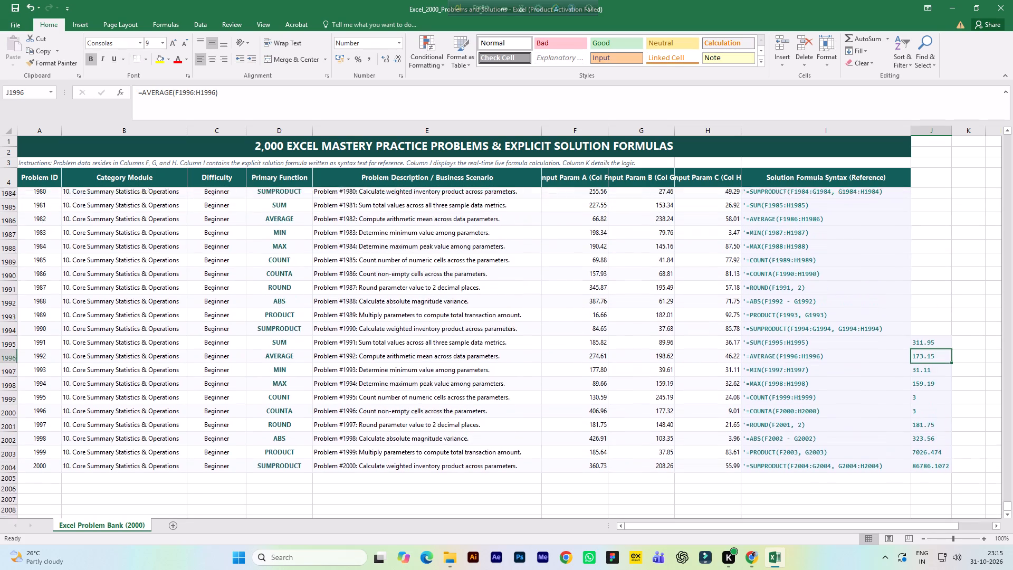
pyautogui.scroll(1, 923, 357)
pyautogui.press('Up')
pyautogui.press('Up')
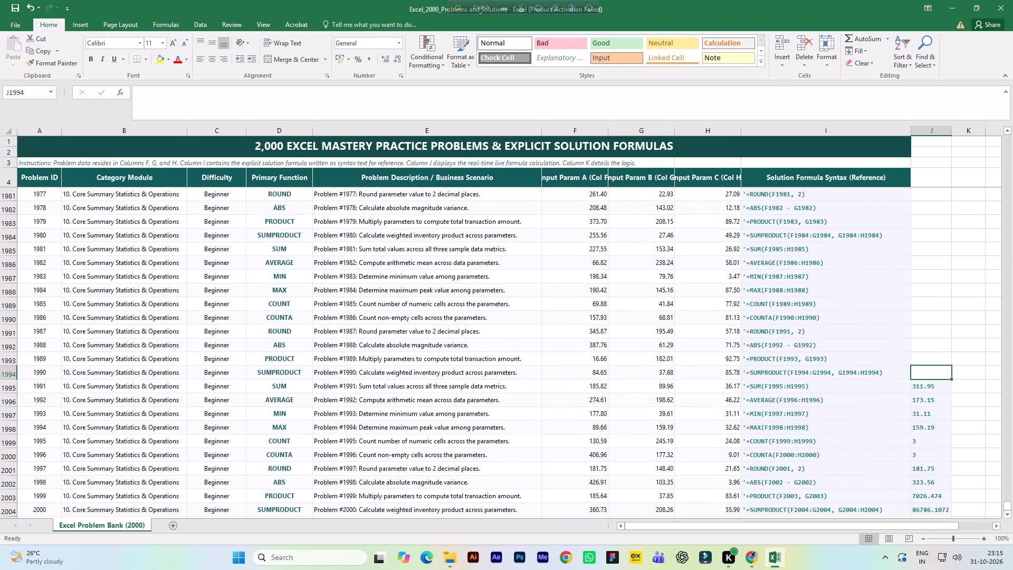
pyautogui.press('Left')
pyautogui.hotkey('ctrl', 'c')
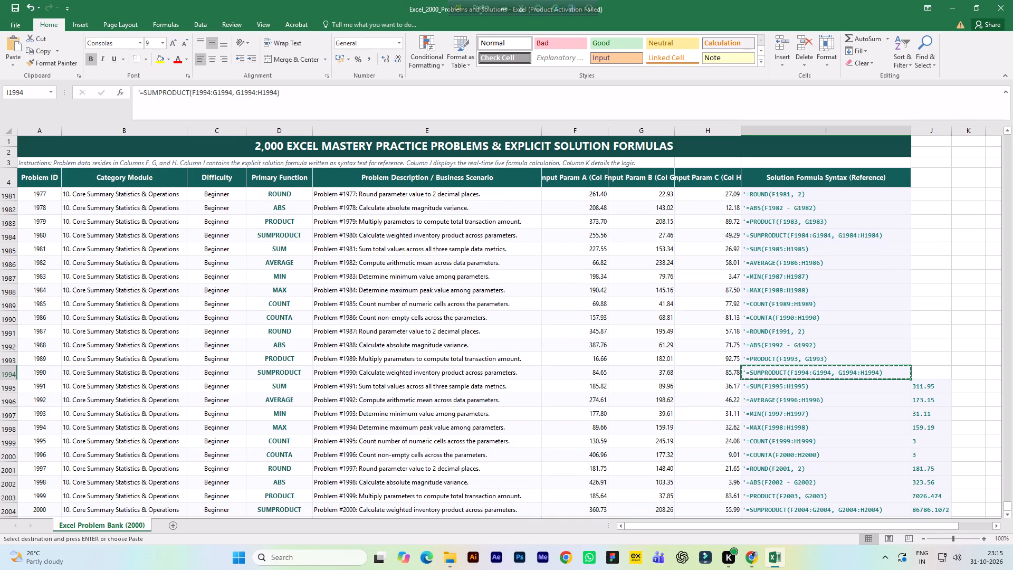
pyautogui.press('Right')
pyautogui.hotkey('ctrl', 'v')
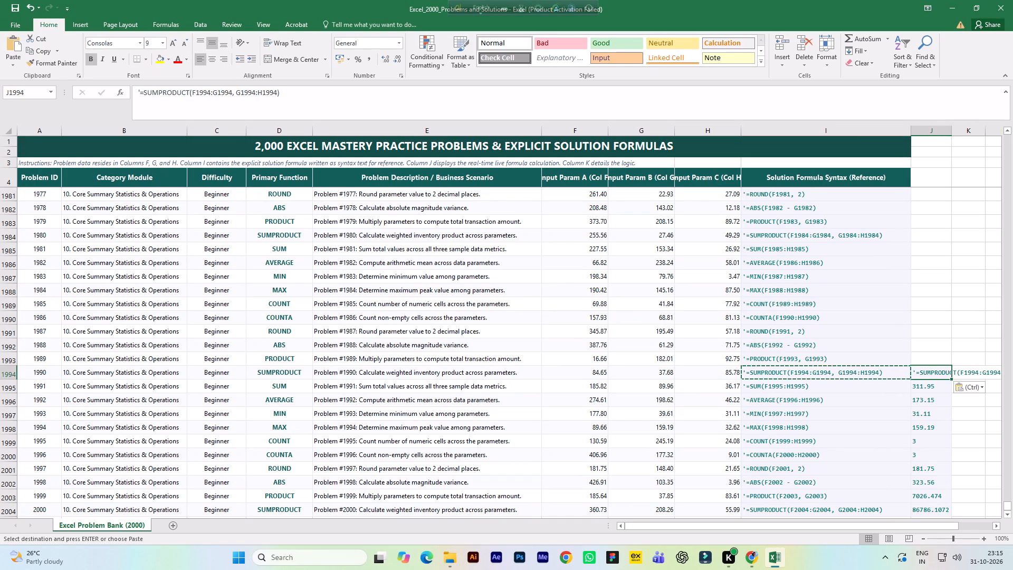
pyautogui.press('F2')
pyautogui.hotkey('ctrl', 'Left')
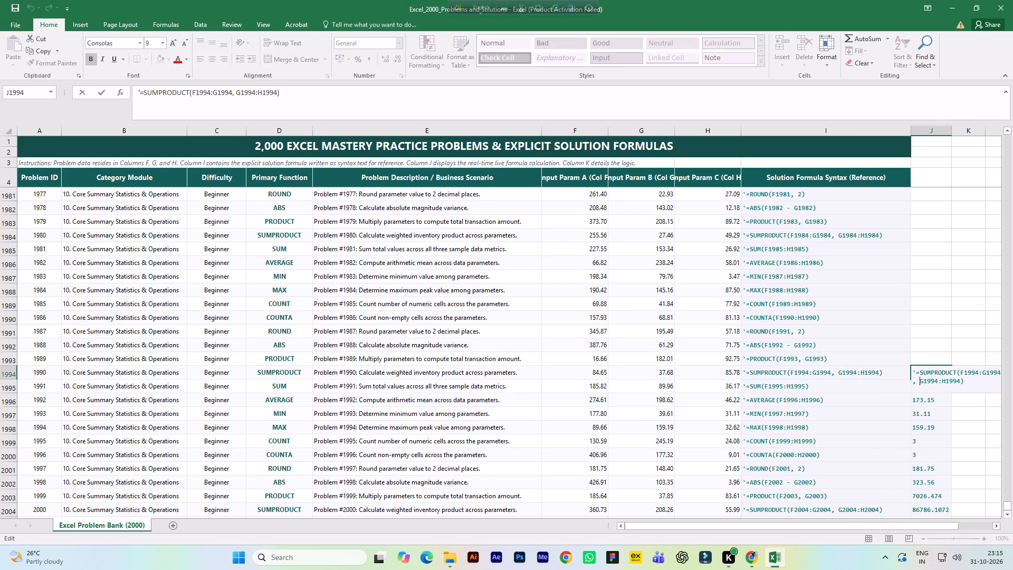
pyautogui.hotkey('ctrl', 'Left')
pyautogui.press('Right')
pyautogui.press('BackSpace')
pyautogui.press('Return')
pyautogui.press('Up')
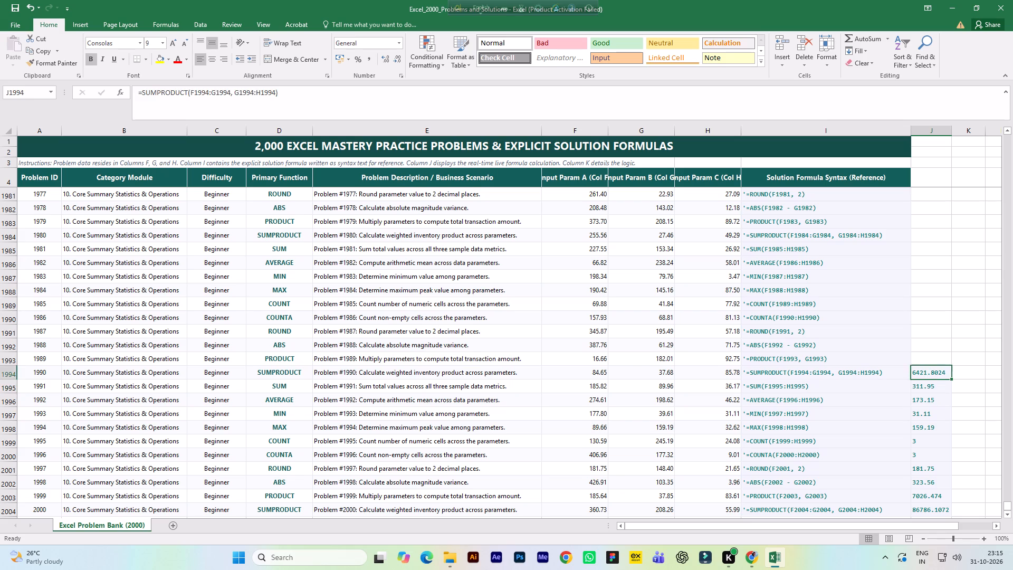
# Copy the PRODUCT formula text from I1993 into J1993 and remove its leading apostrophe to make it a live formula.
pyautogui.press('Up')
pyautogui.press('Left')
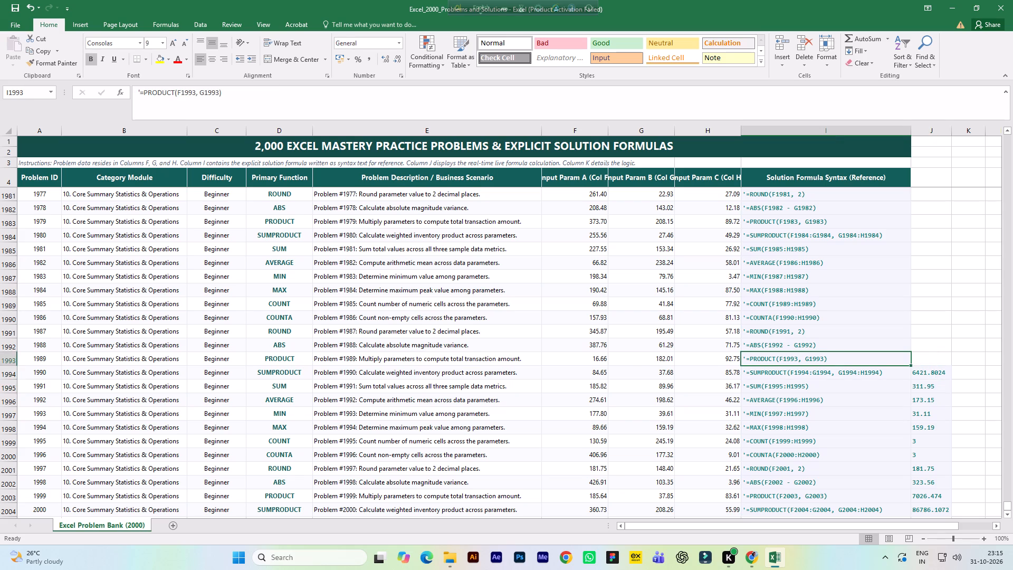
pyautogui.hotkey('ctrl', 'c')
pyautogui.press('Right')
pyautogui.hotkey('ctrl', 'v')
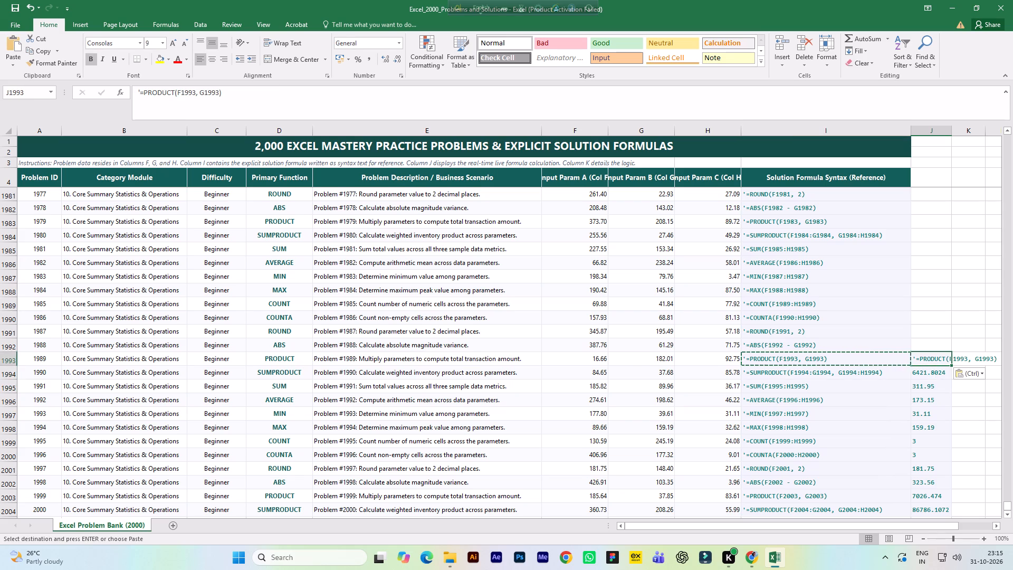
pyautogui.press('F2')
pyautogui.hotkey('ctrl', 'Left')
pyautogui.hotkey('ctrl', 'Left')
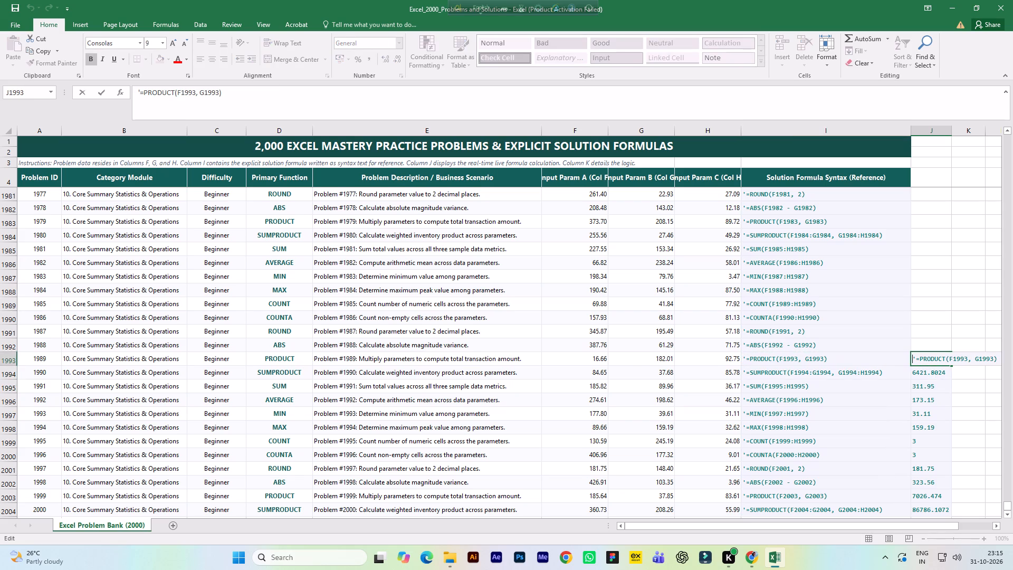
pyautogui.press('Right')
pyautogui.press('BackSpace')
pyautogui.press('Return')
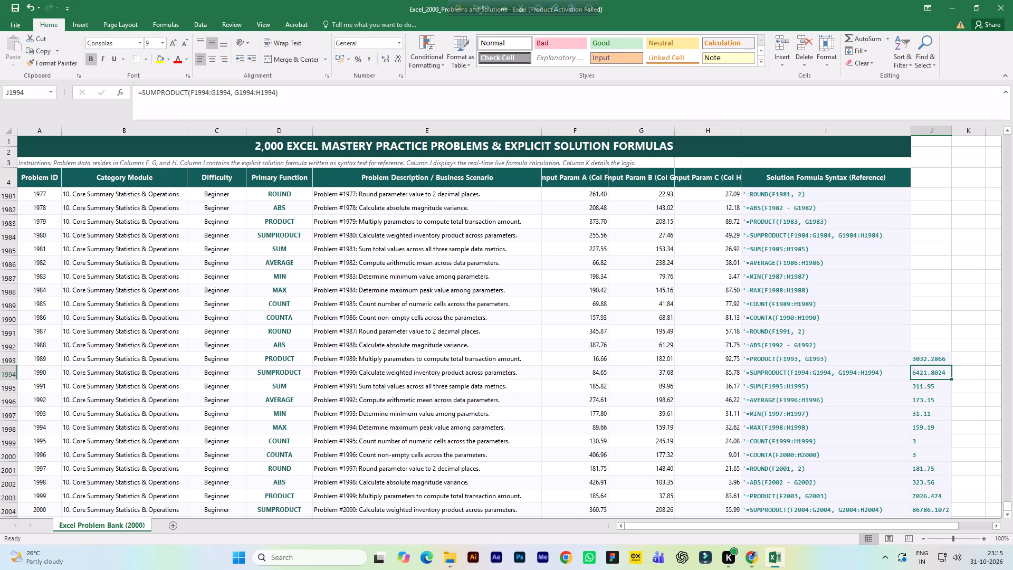
pyautogui.press('Up')
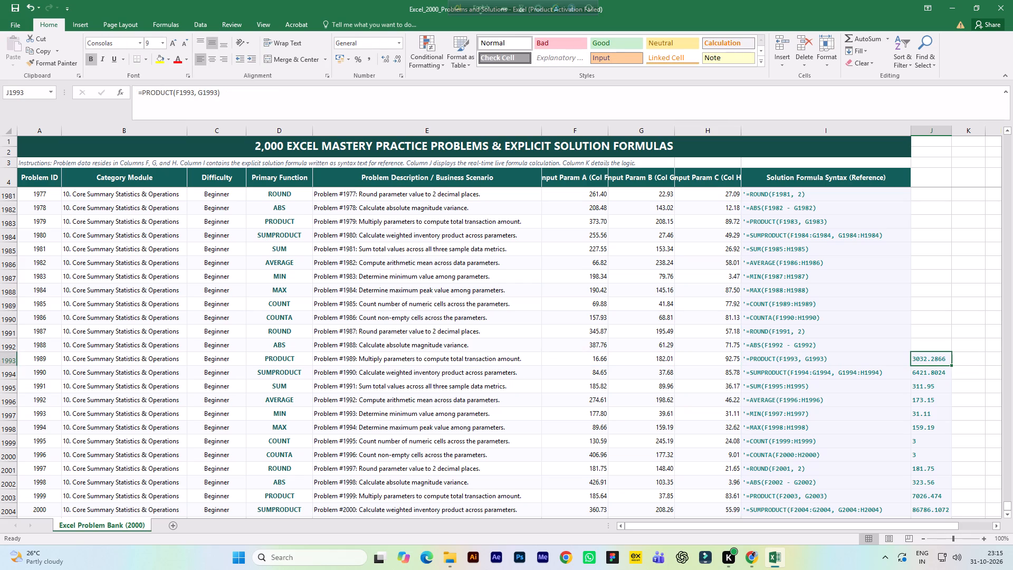
# Switch to Chrome to check the Rumble video upload's progress, and return to the Excel problem bank.
pyautogui.click(750, 555)
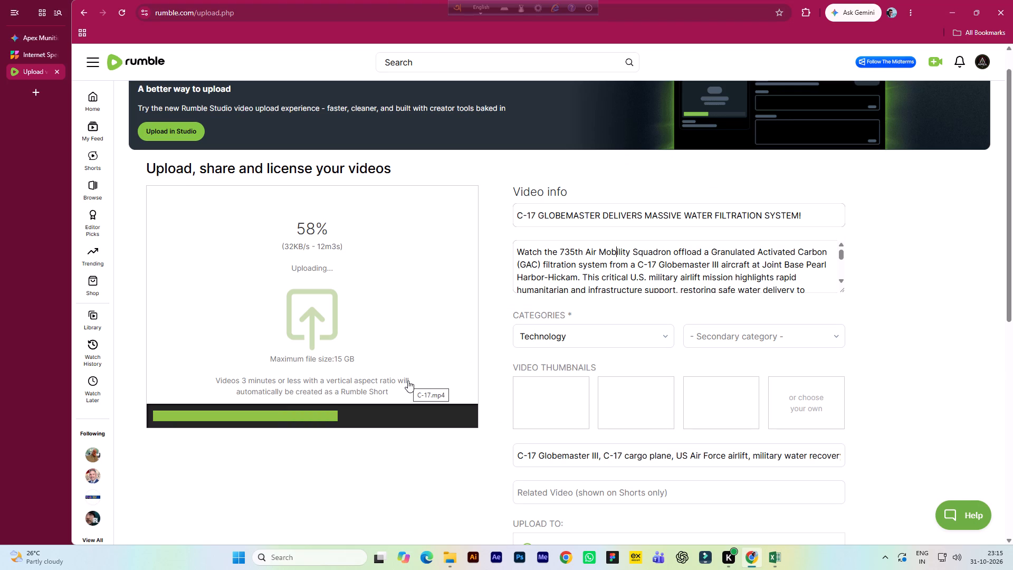
pyautogui.click(779, 557)
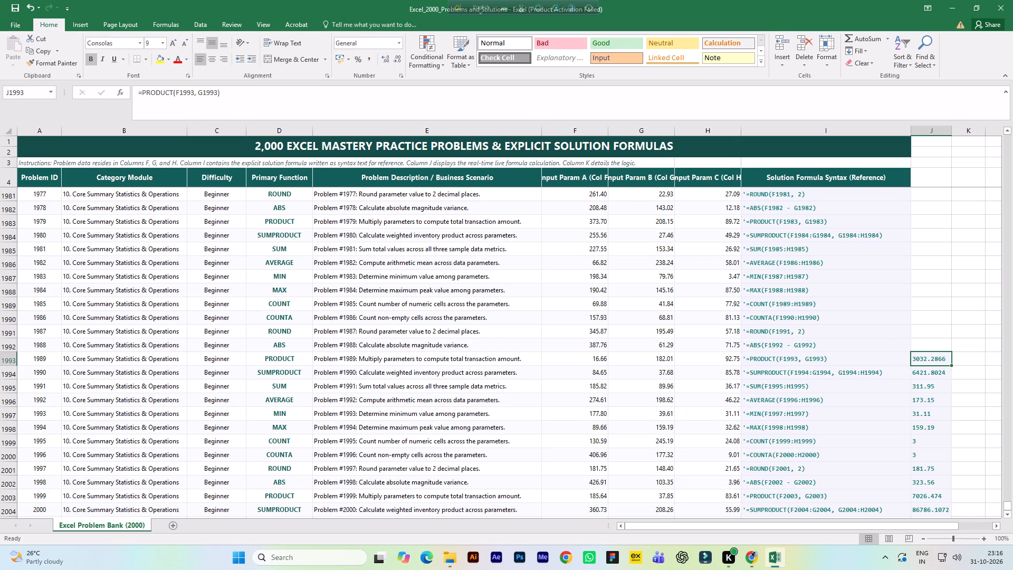
# Move up to cell J1992 to continue with the ABS formula of row 1992.
pyautogui.press('Up')
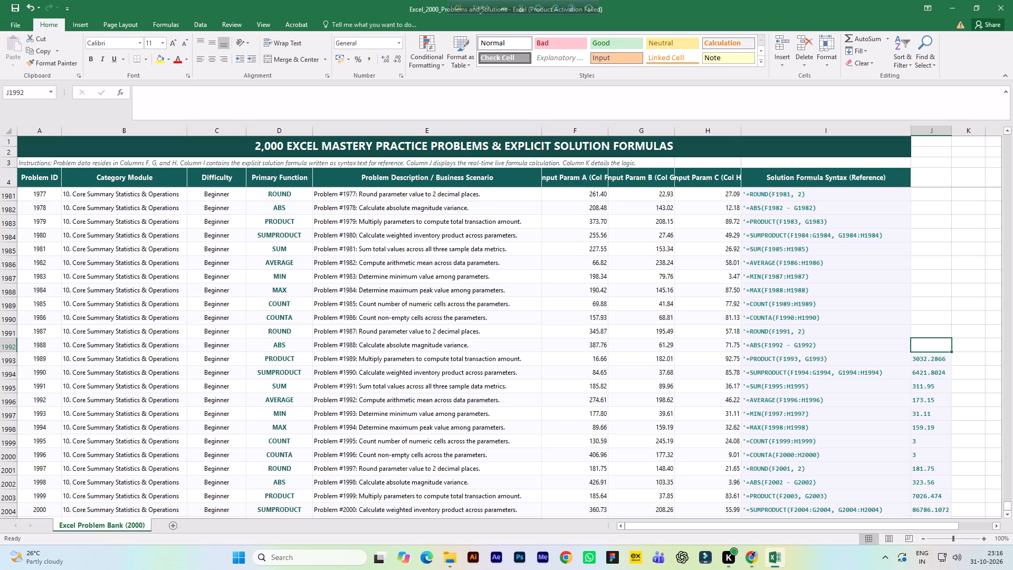
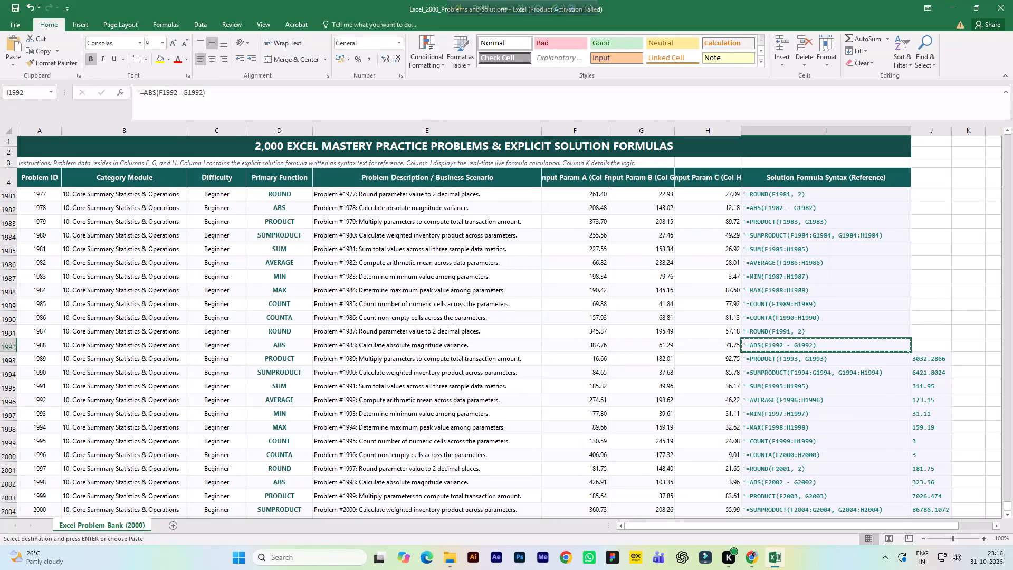
# Paste the copied ABS formula text from I1992 into J1992 and remove its leading apostrophe to make it a live formula.
pyautogui.press('Right')
pyautogui.hotkey('ctrl', 'v')
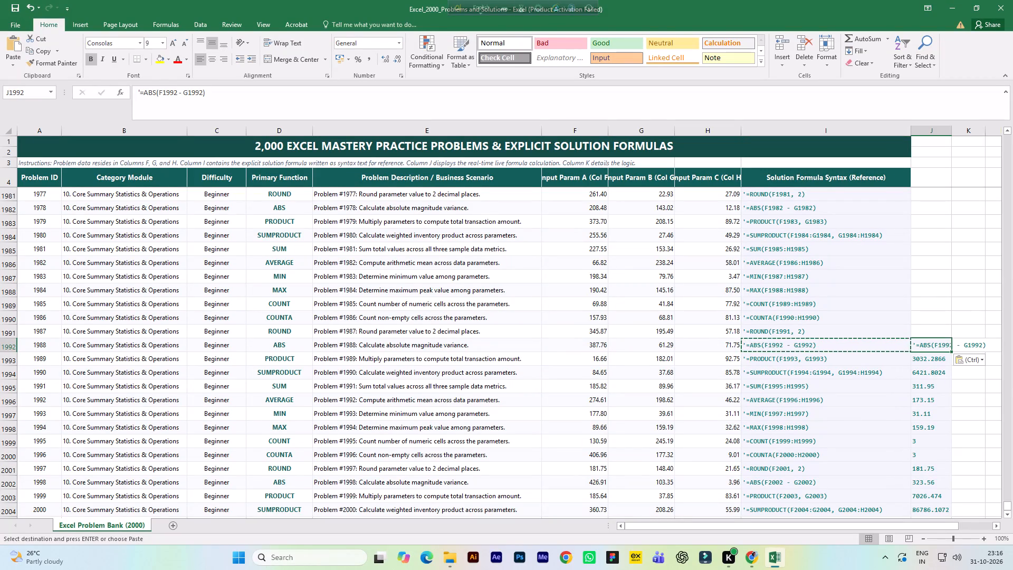
pyautogui.press('F2')
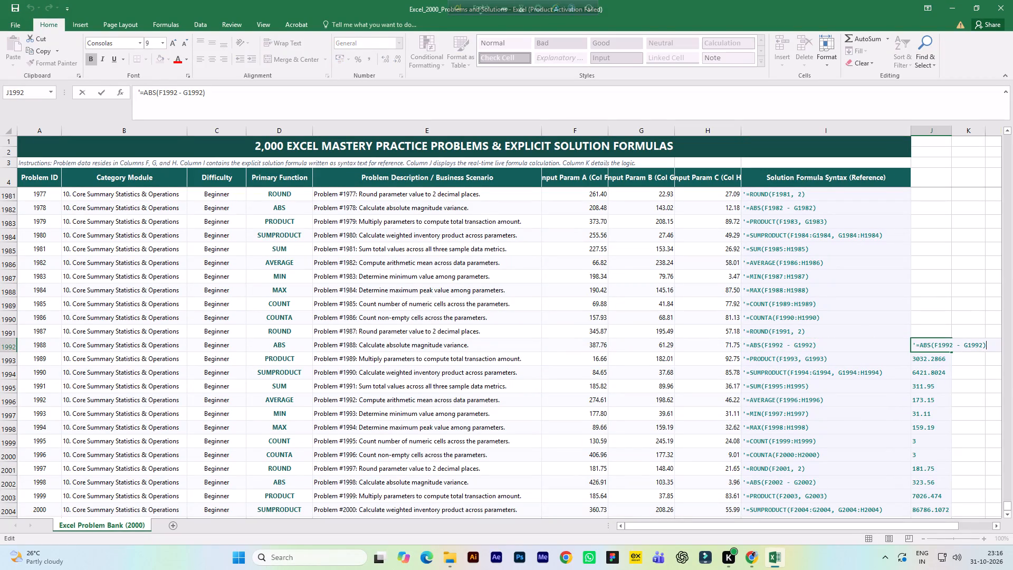
pyautogui.hotkey('ctrl', 'Left')
pyautogui.hotkey('ctrl', 'Left')
pyautogui.press('Right')
pyautogui.press('BackSpace')
pyautogui.press('Return')
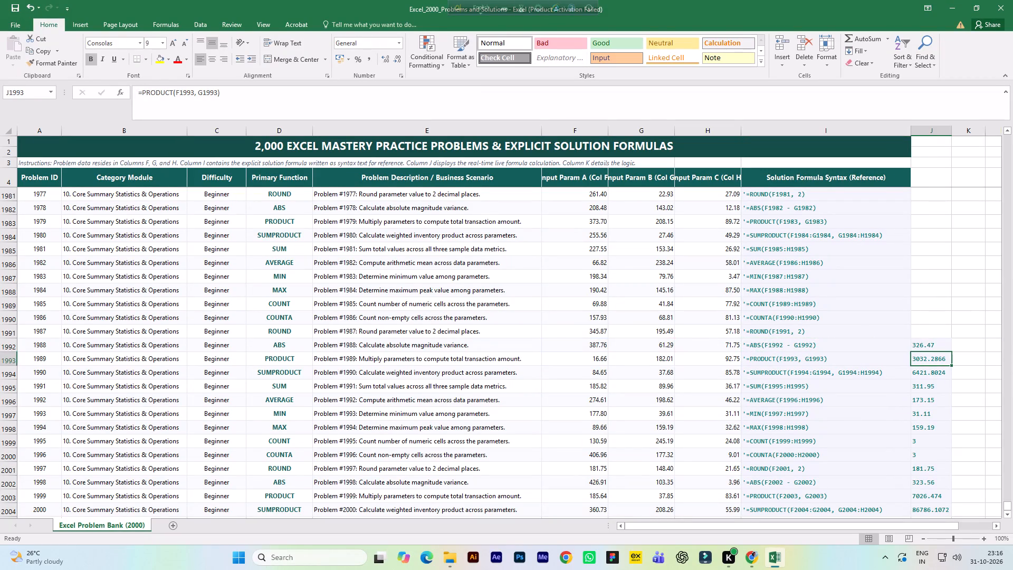
# Copy the ROUND formula text from I1991 into J1991 and remove its leading apostrophe to make it a live formula.
pyautogui.press('Up')
pyautogui.press('Up')
pyautogui.press('Left')
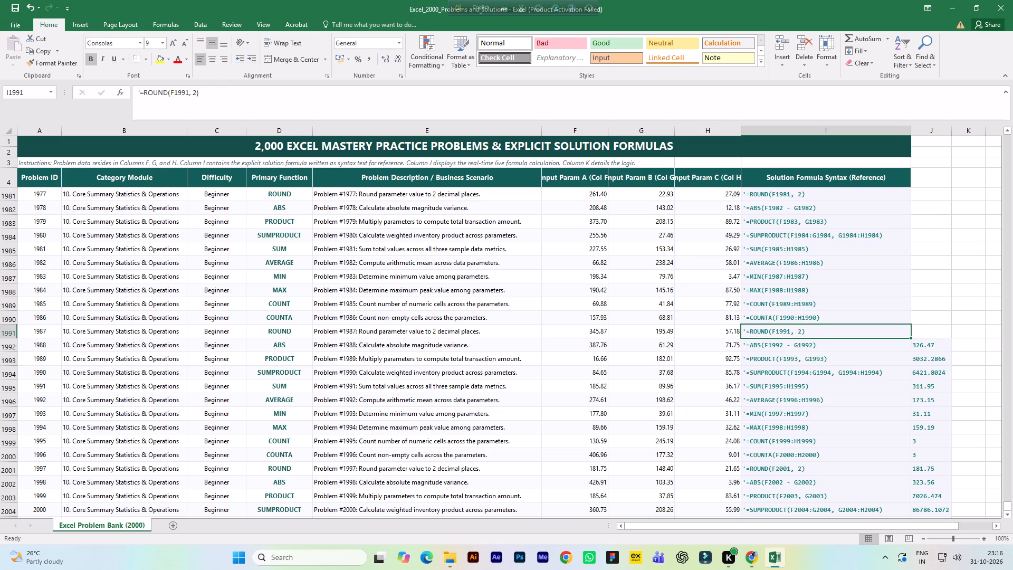
pyautogui.hotkey('ctrl', 'c')
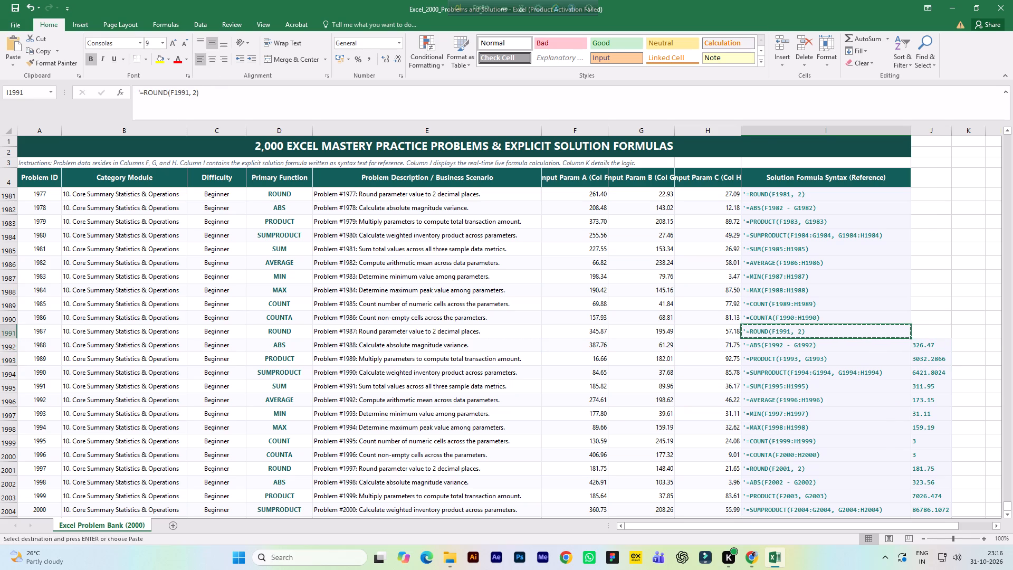
pyautogui.press('Right')
pyautogui.hotkey('ctrl', 'v')
pyautogui.press('F2')
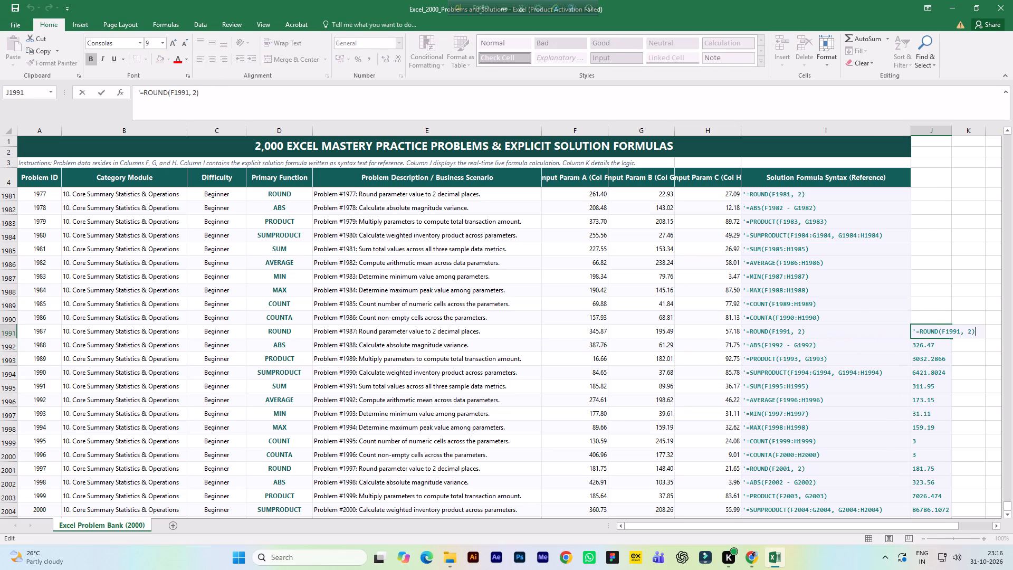
pyautogui.hotkey('ctrl', 'Left')
pyautogui.hotkey('ctrl', 'Left')
pyautogui.press('Right')
pyautogui.press('BackSpace')
pyautogui.press('Return')
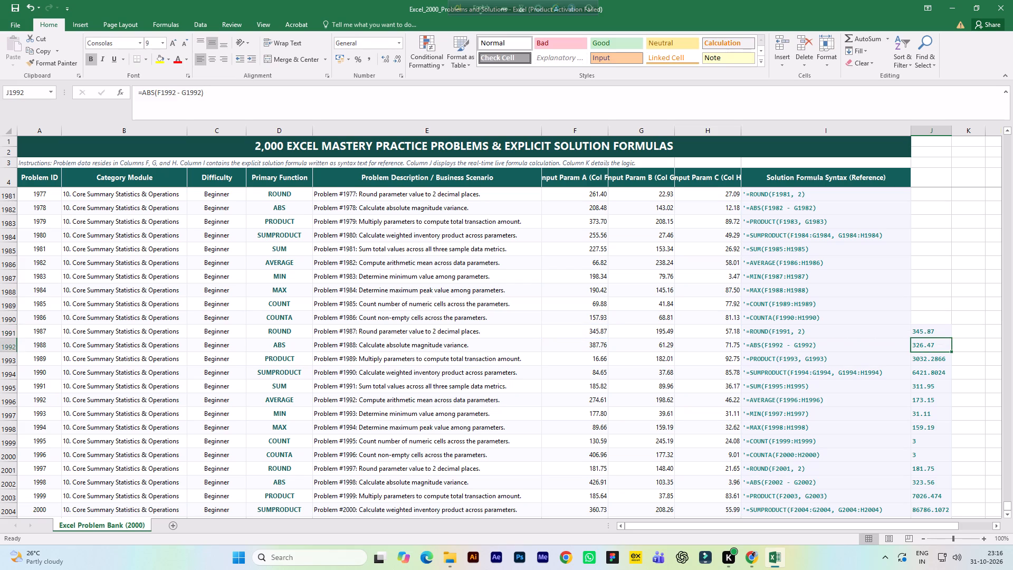
# Copy the COUNTA formula text from I1990 into J1990 and remove its leading apostrophe to make it a live formula.
pyautogui.press('Up')
pyautogui.press('Up')
pyautogui.press('Left')
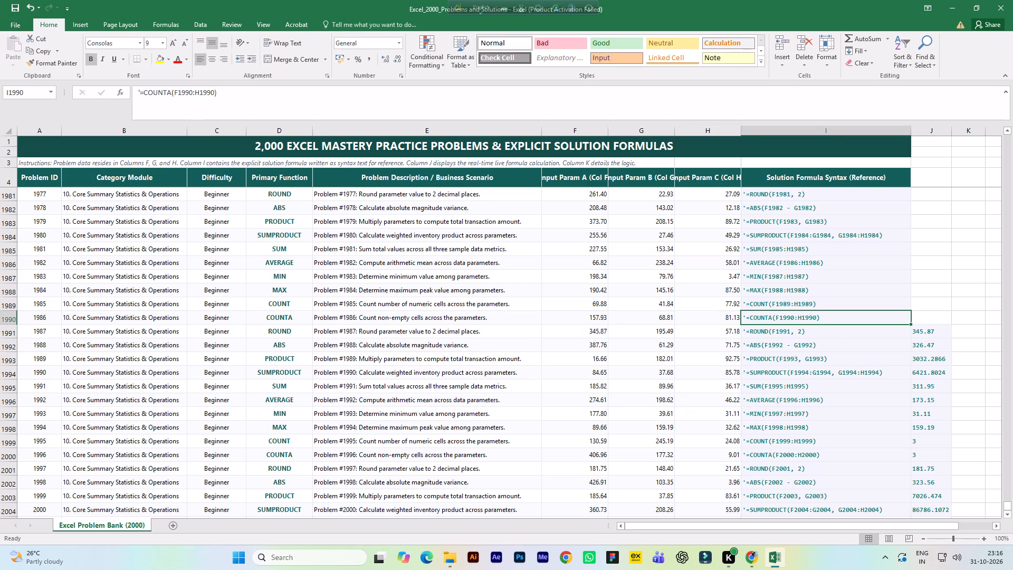
pyautogui.hotkey('ctrl', 'c')
pyautogui.press('Right')
pyautogui.hotkey('ctrl', 'v')
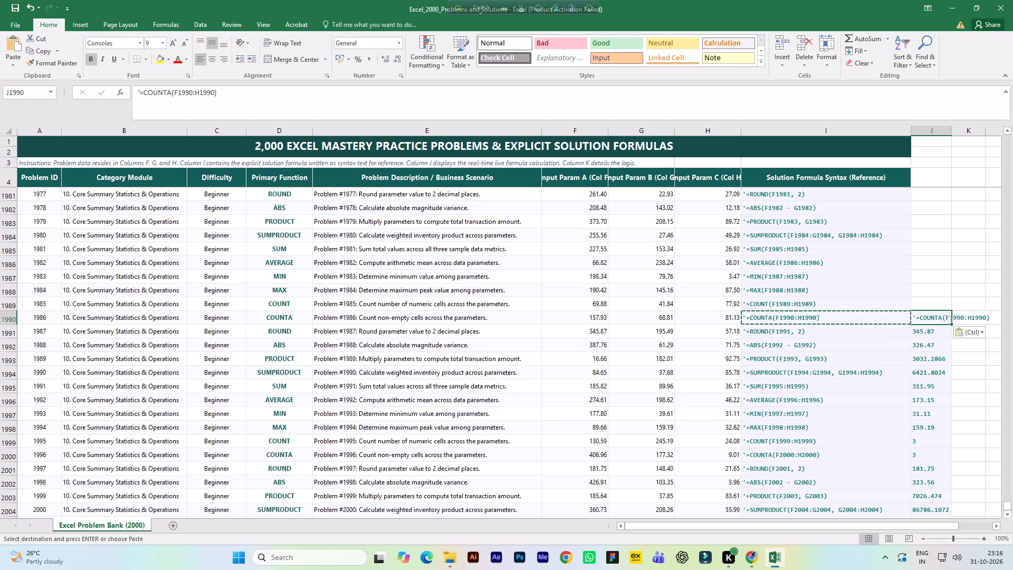
pyautogui.press('F2')
pyautogui.hotkey('ctrl', 'Left')
pyautogui.hotkey('ctrl', 'Left')
pyautogui.press('Right')
pyautogui.press('BackSpace')
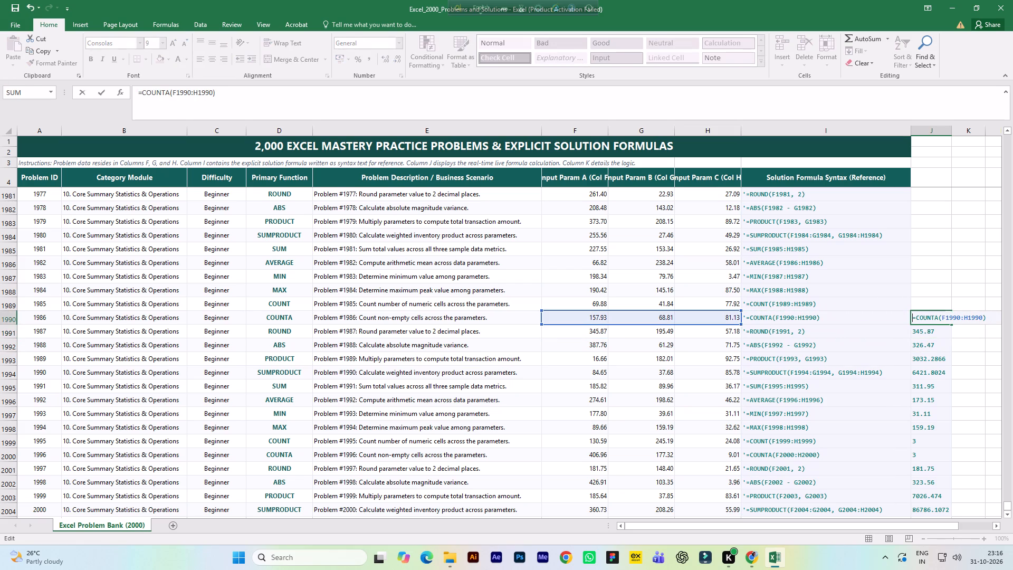
pyautogui.press('Return')
# Copy the COUNT formula text from I1989 into J1989 and remove its leading apostrophe to make it a live formula.
pyautogui.press('Up')
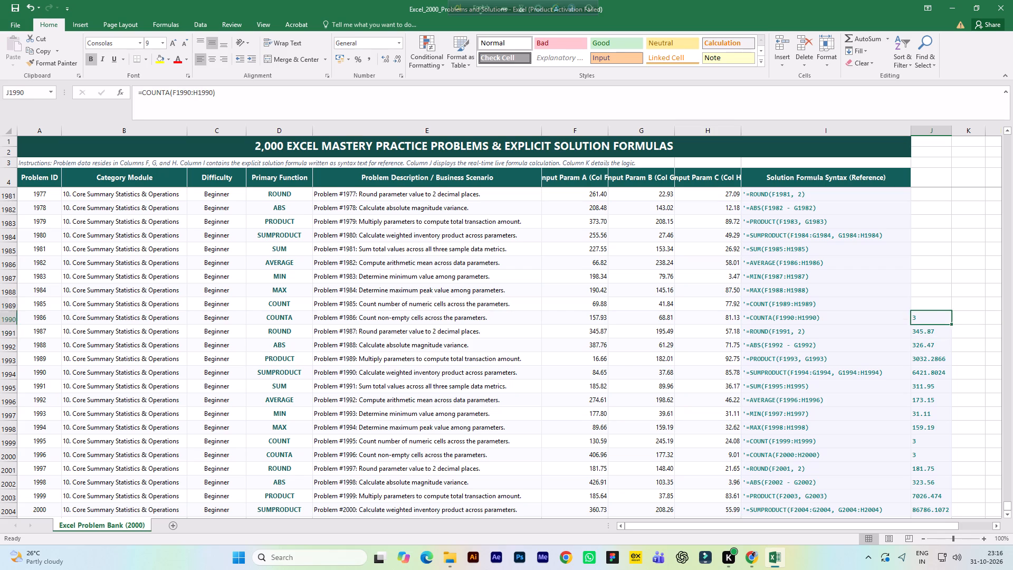
pyautogui.press('Up')
pyautogui.press('Left')
pyautogui.hotkey('ctrl', 'c')
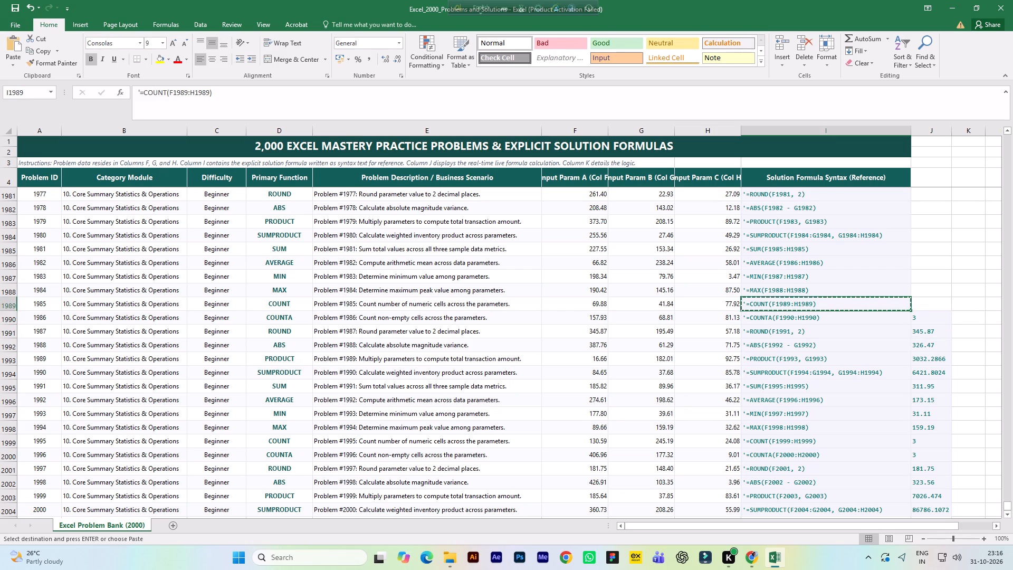
pyautogui.press('Right')
pyautogui.hotkey('ctrl', 'v')
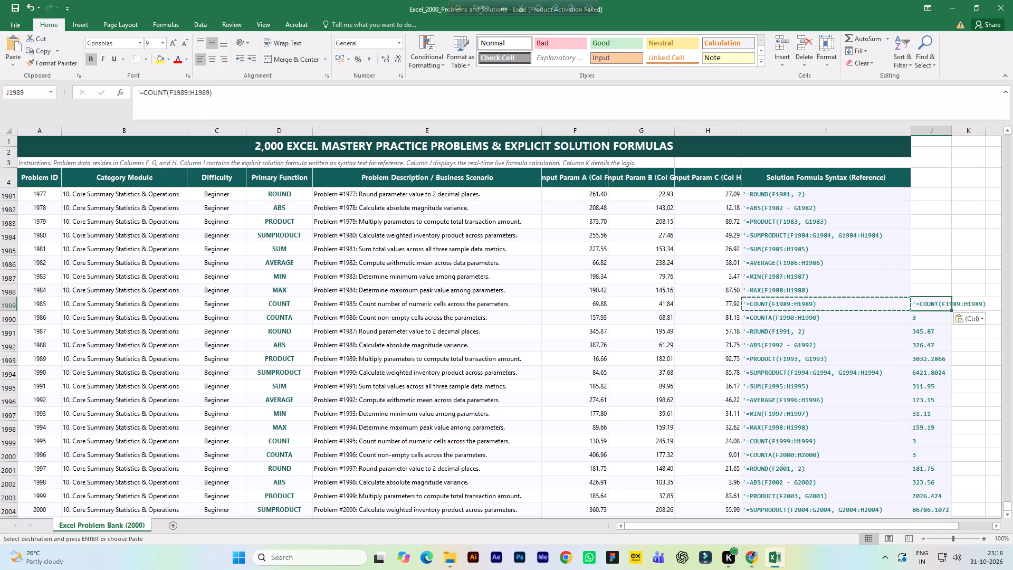
pyautogui.press('F2')
pyautogui.hotkey('ctrl', 'Left')
pyautogui.hotkey('ctrl', 'Left')
pyautogui.press('Right')
pyautogui.press('BackSpace')
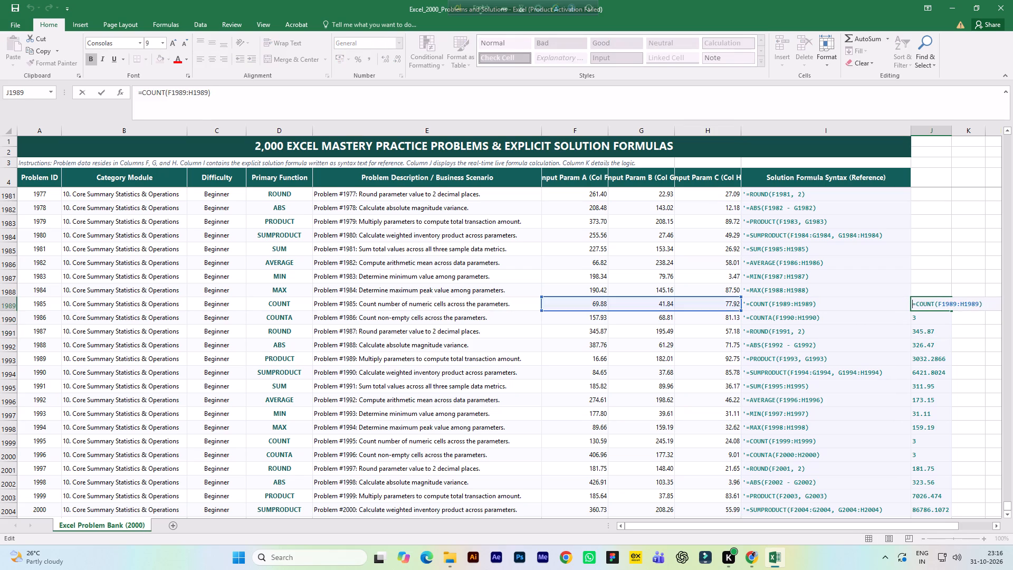
pyautogui.press('Return')
# Copy the MAX formula text from I1988 into J1988 and remove its leading apostrophe to make it a live formula.
pyautogui.scroll(2, 959, 388)
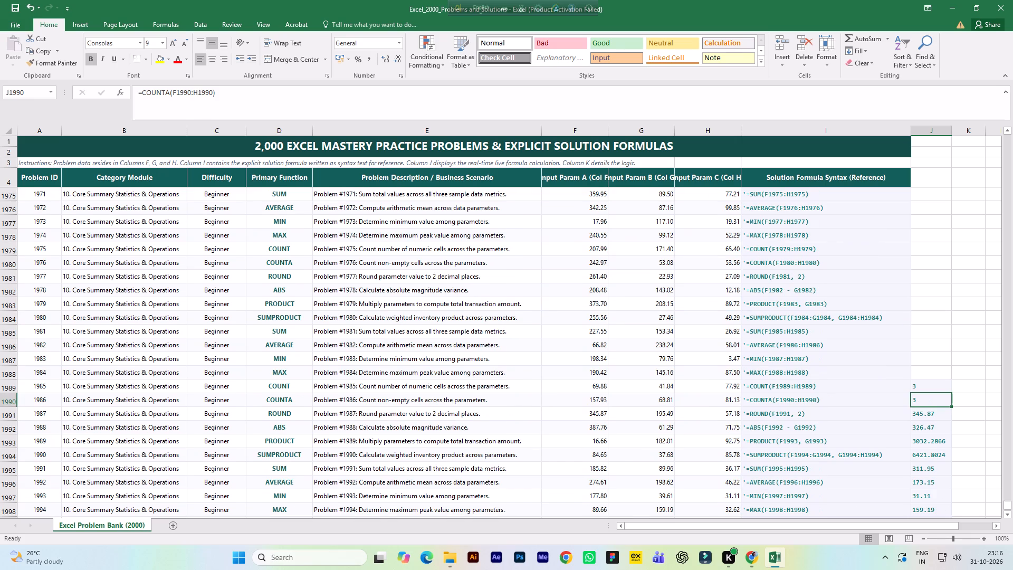
pyautogui.click(936, 375)
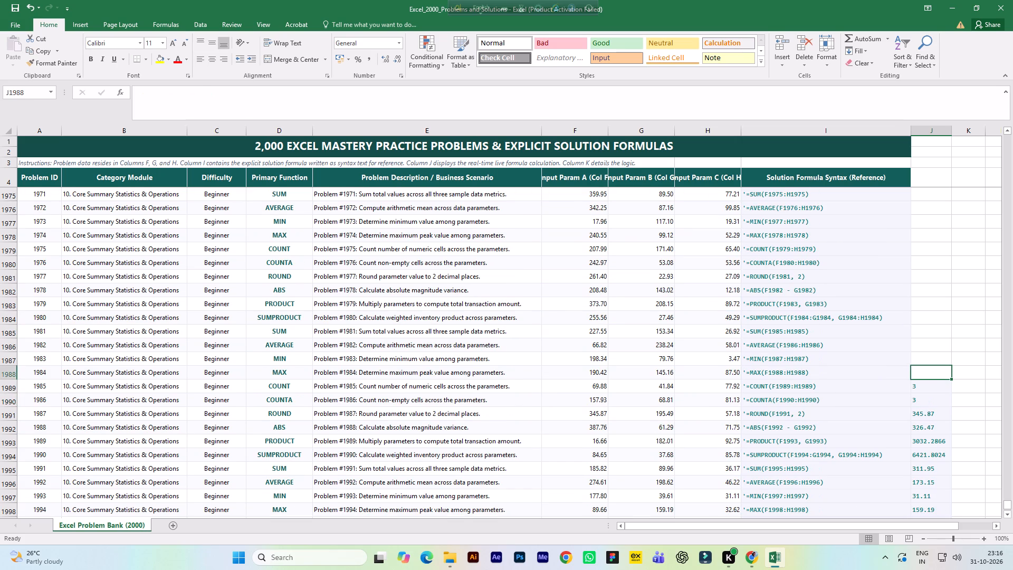
pyautogui.press('Left')
pyautogui.hotkey('ctrl', 'c')
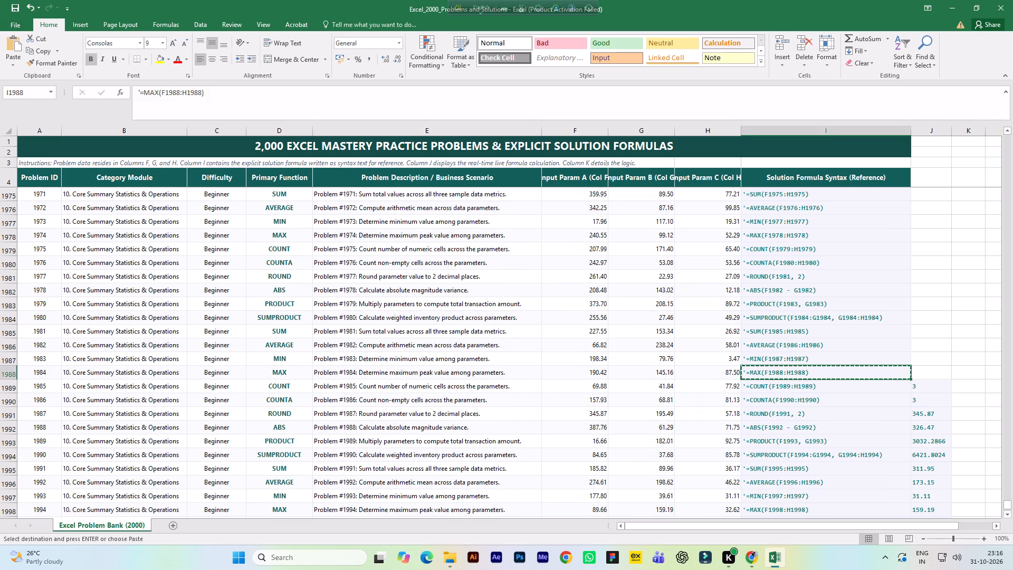
pyautogui.press('Right')
pyautogui.hotkey('ctrl', 'v')
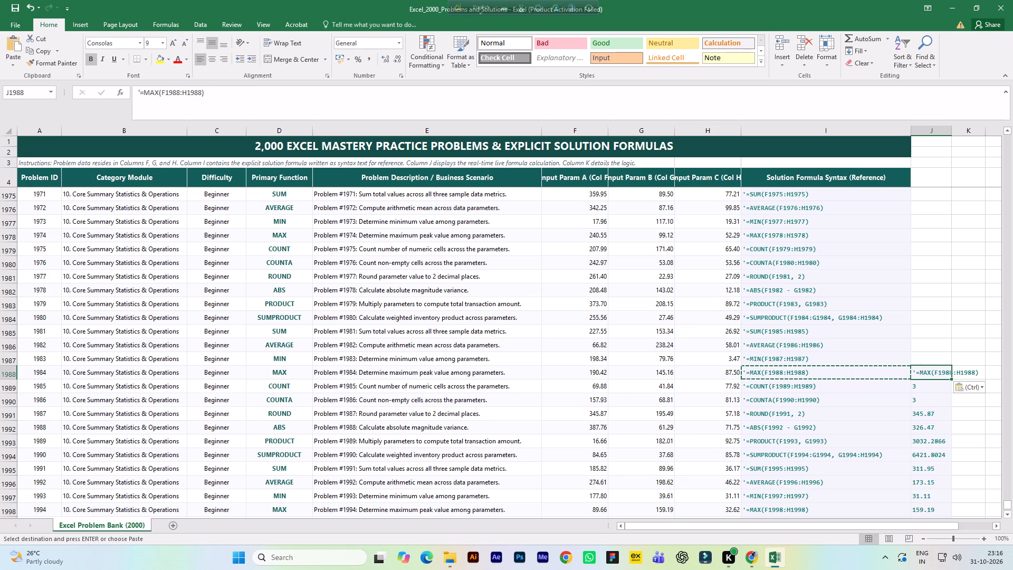
pyautogui.press('F2')
pyautogui.hotkey('ctrl', 'Left')
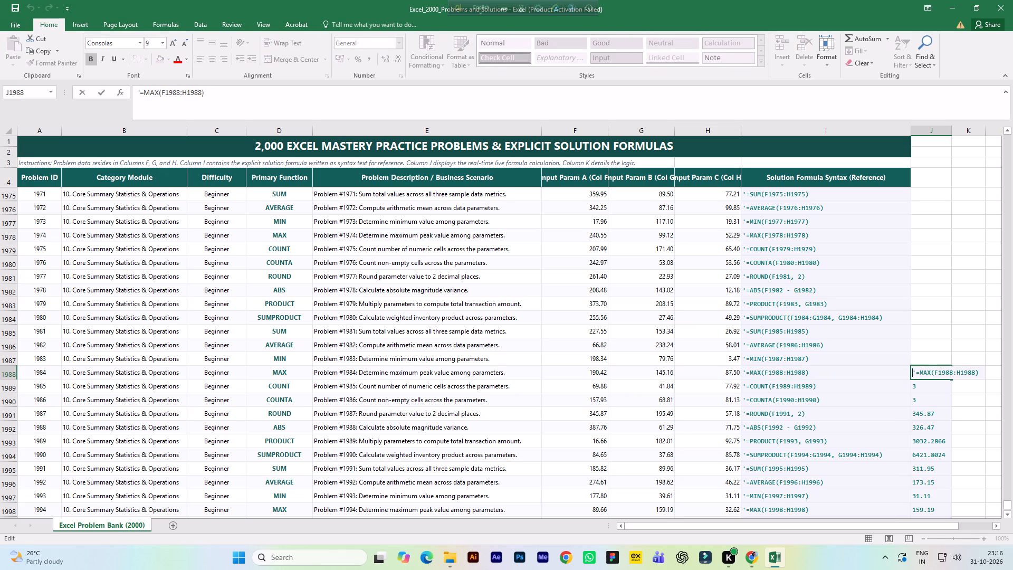
pyautogui.hotkey('ctrl', 'Left')
pyautogui.press('Right')
pyautogui.press('BackSpace')
pyautogui.press('Return')
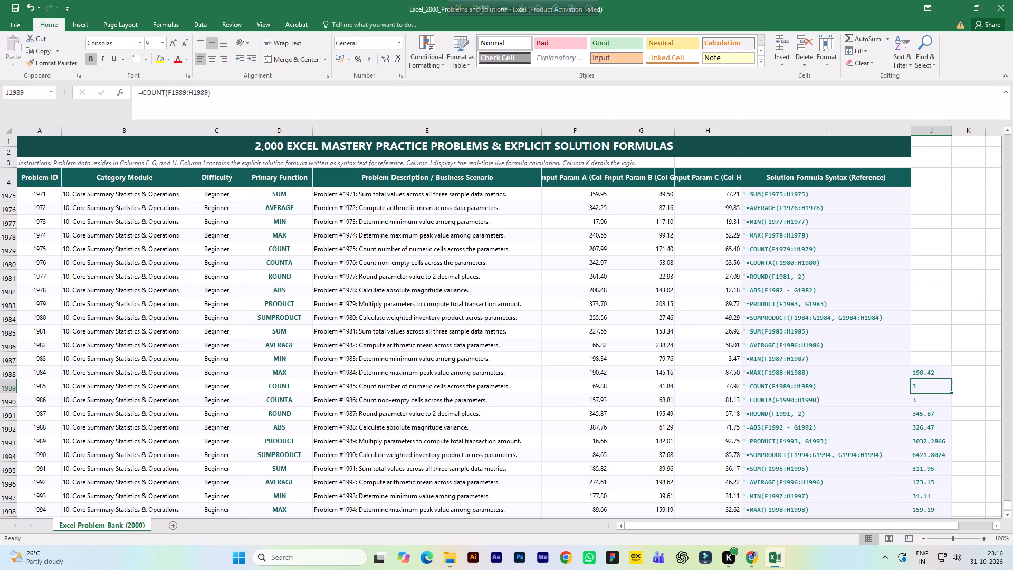
# Copy the MIN formula text from I1987 into J1987 and remove its leading apostrophe to make it a live formula.
pyautogui.press('Up')
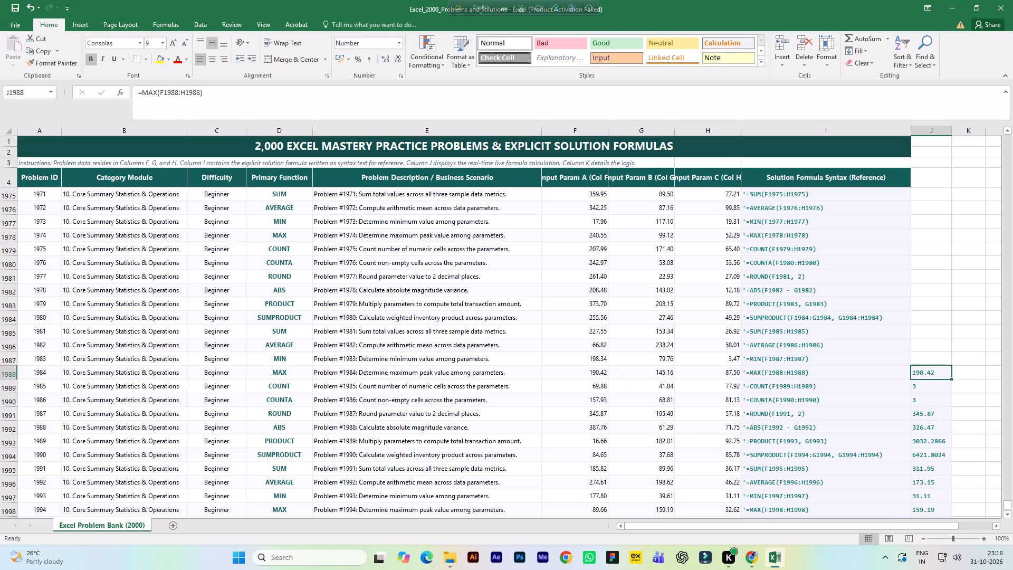
pyautogui.press('Up')
pyautogui.press('Left')
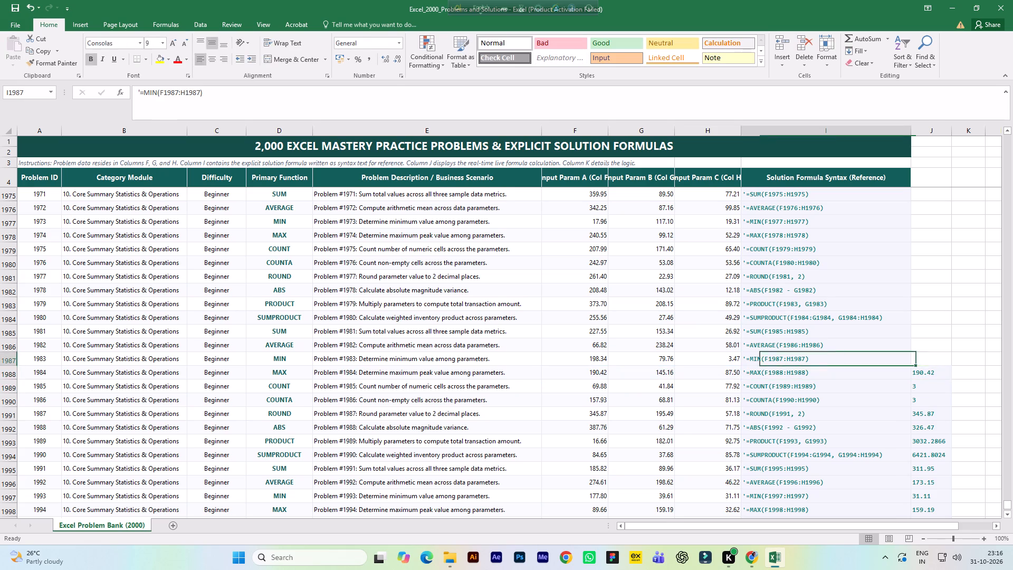
pyautogui.hotkey('ctrl', 'c')
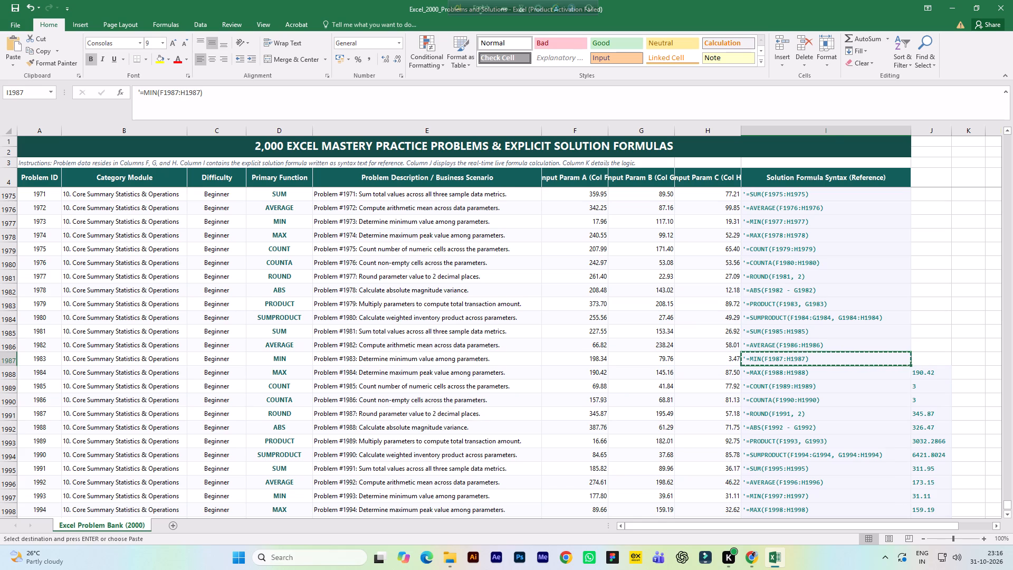
pyautogui.press('Right')
pyautogui.hotkey('ctrl', 'v')
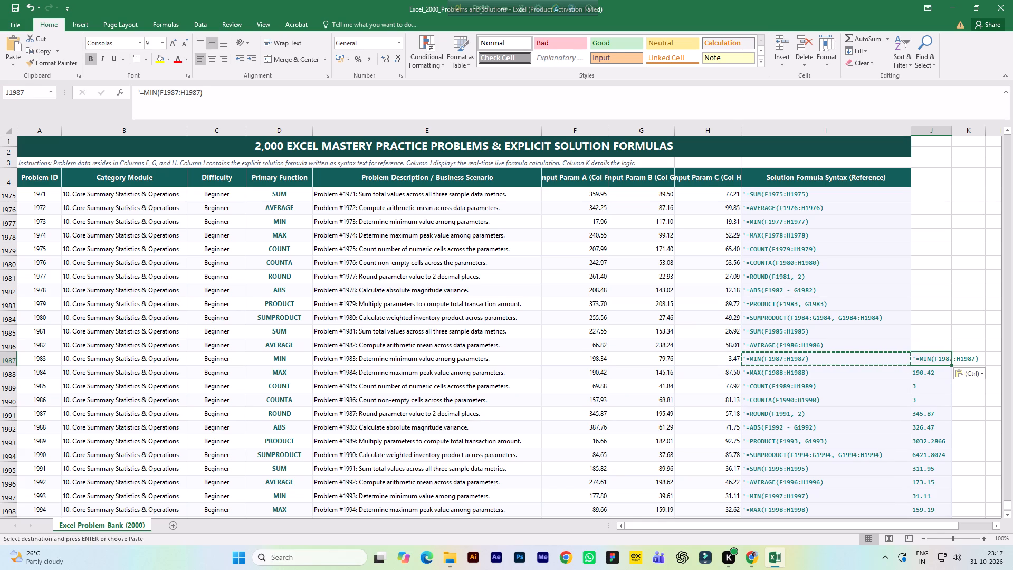
pyautogui.press('F2')
pyautogui.hotkey('ctrl', 'Left')
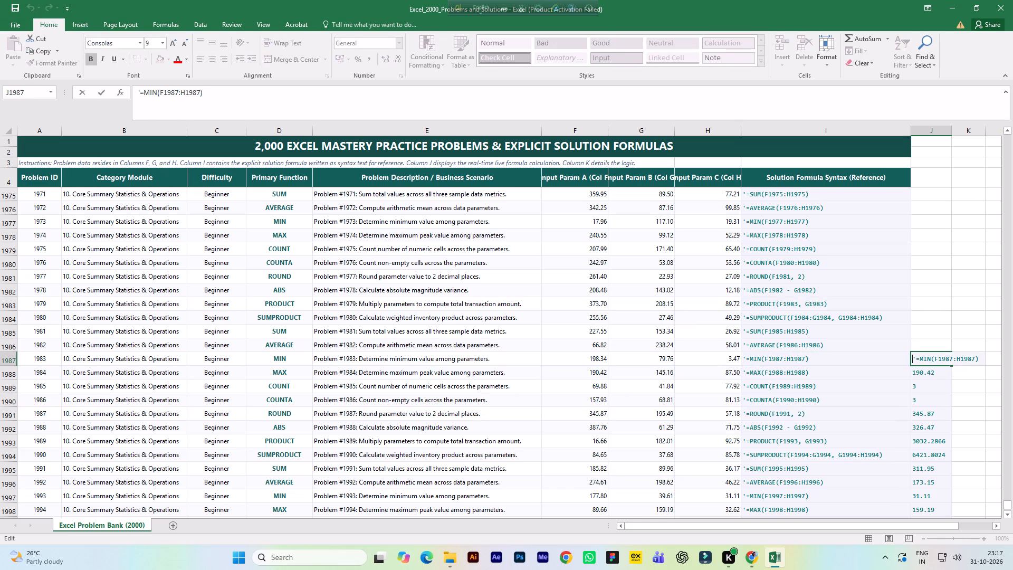
pyautogui.press('Right')
pyautogui.press('BackSpace')
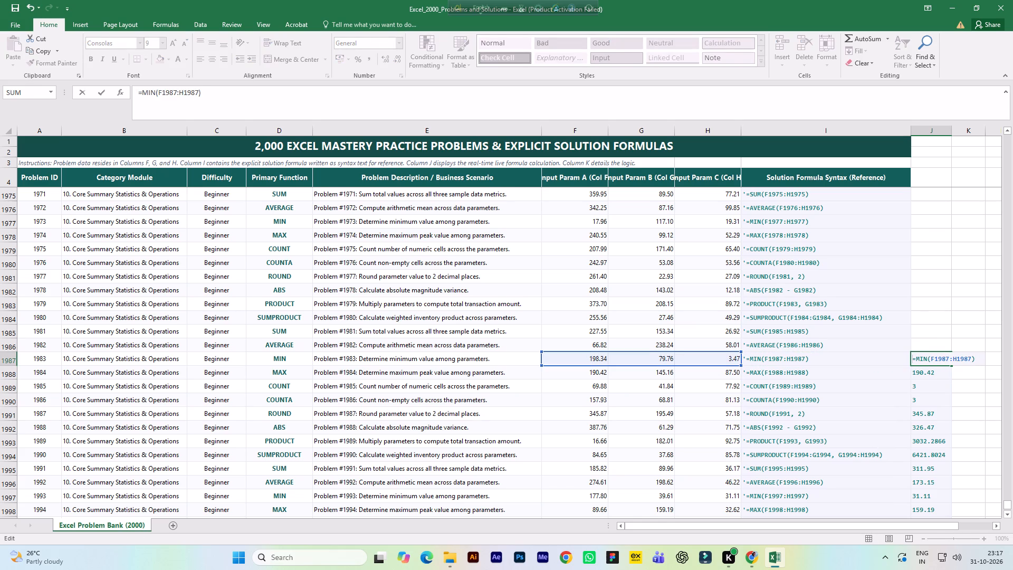
pyautogui.press('Return')
# Copy the AVERAGE formula text from I1986 into J1986 and remove its leading apostrophe to make it a live formula.
pyautogui.press('Up')
pyautogui.press('Up')
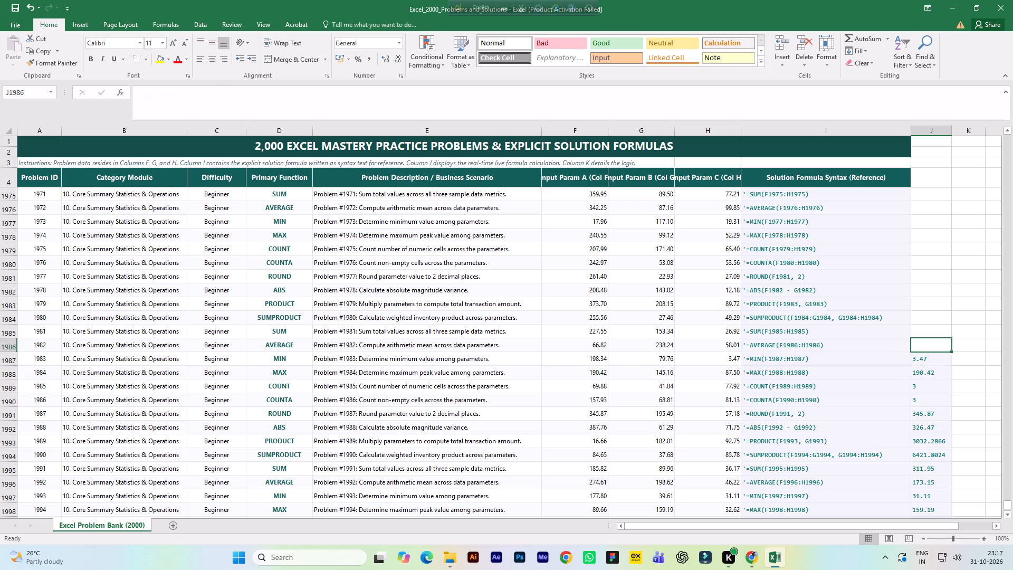
pyautogui.press('Left')
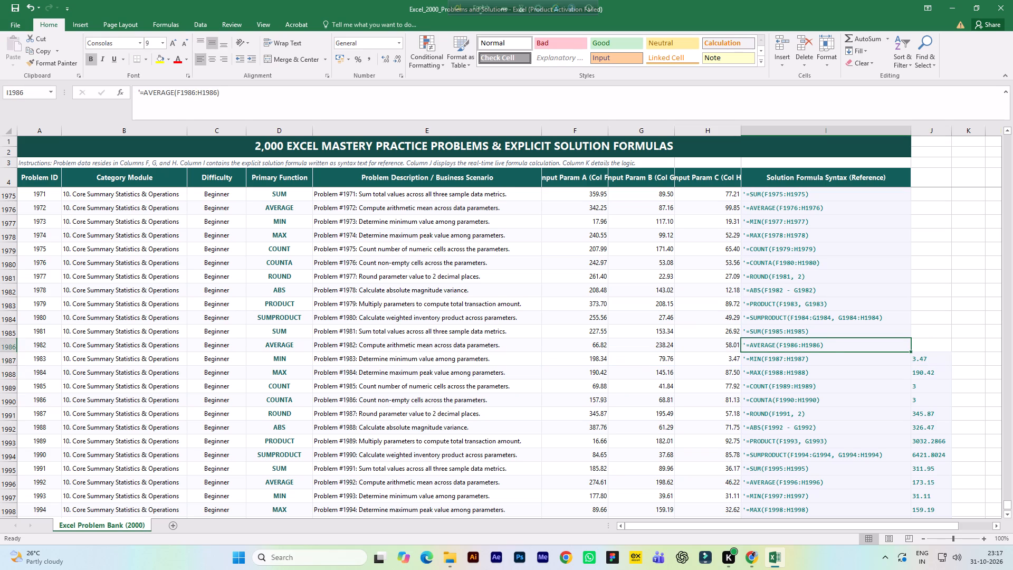
pyautogui.hotkey('ctrl', 'c')
pyautogui.press('Right')
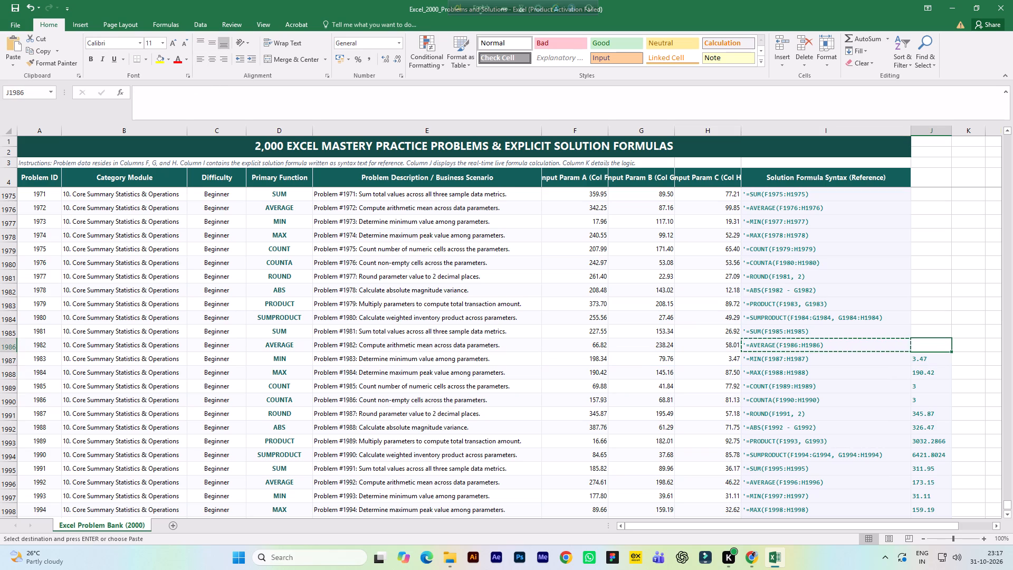
pyautogui.hotkey('ctrl', 'v')
pyautogui.press('F2')
pyautogui.hotkey('ctrl', 'Left')
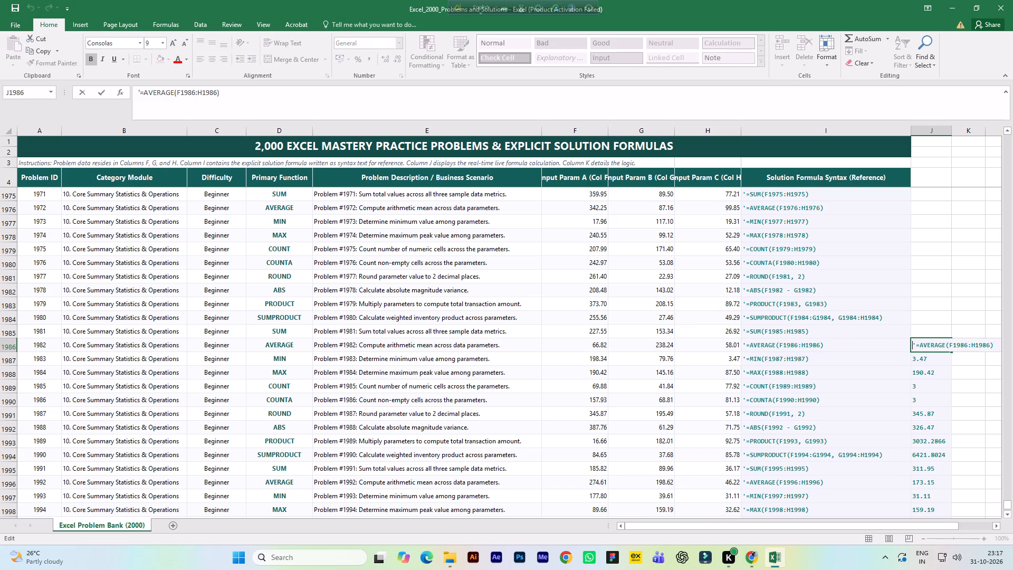
pyautogui.hotkey('ctrl', 'Left')
pyautogui.press('Right')
pyautogui.press('BackSpace')
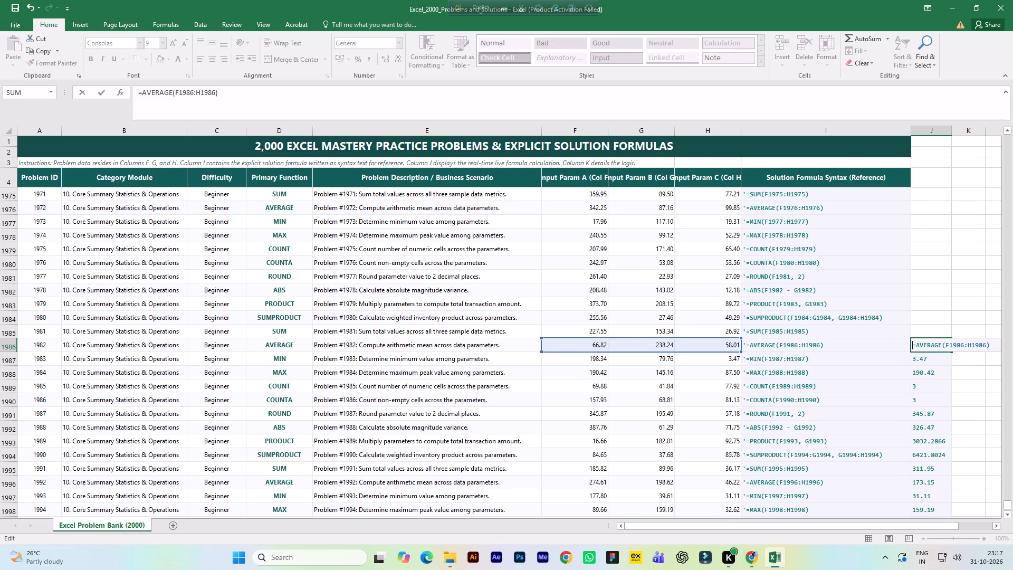
pyautogui.press('Return')
# Copy the SUM formula text from I1985 into J1985 and remove its leading apostrophe to make it a live formula.
pyautogui.press('Up')
pyautogui.press('Up')
pyautogui.press('Left')
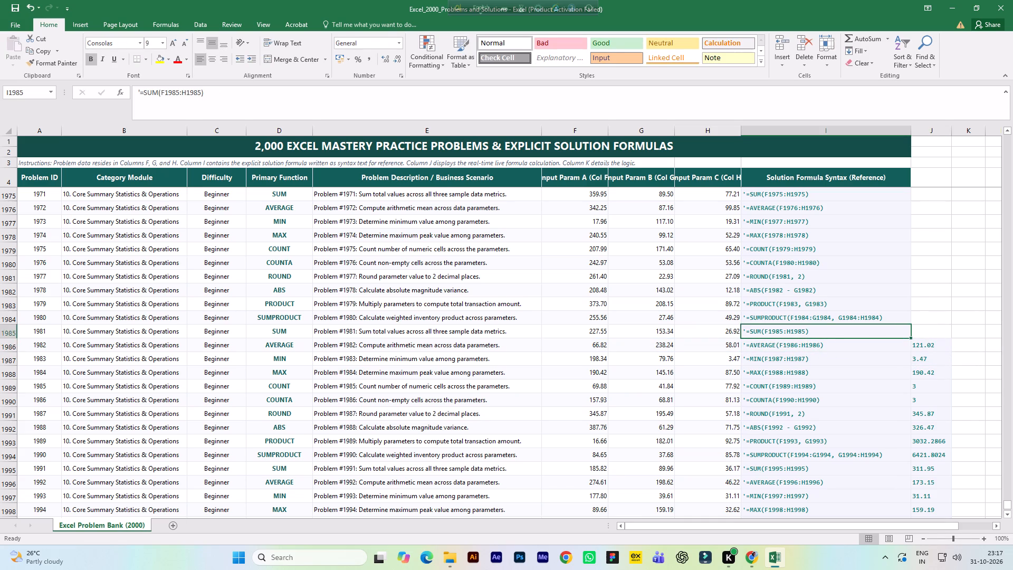
pyautogui.hotkey('ctrl', 'c')
pyautogui.press('Right')
pyautogui.hotkey('ctrl', 'v')
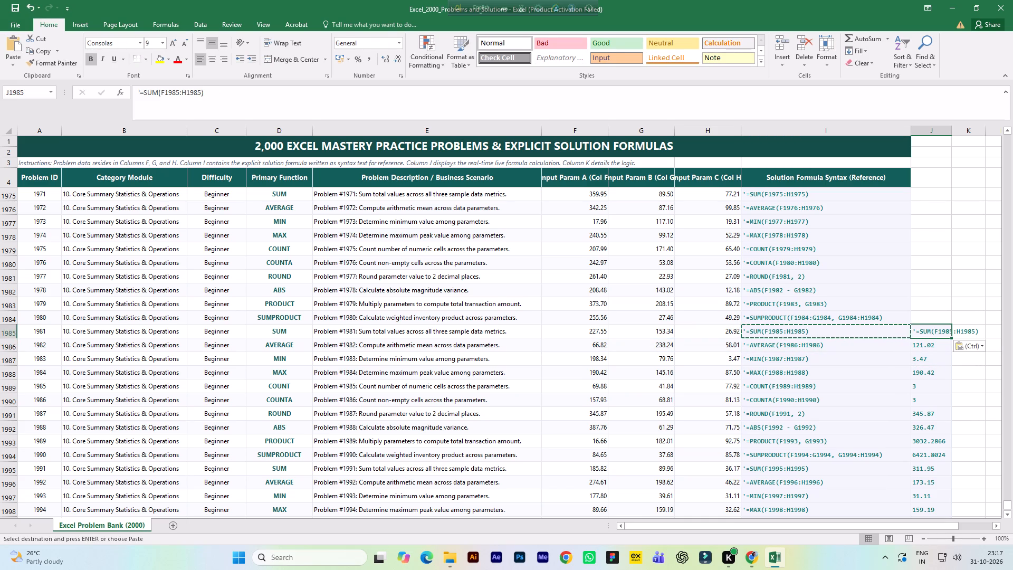
pyautogui.press('F2')
pyautogui.hotkey('ctrl', 'Left')
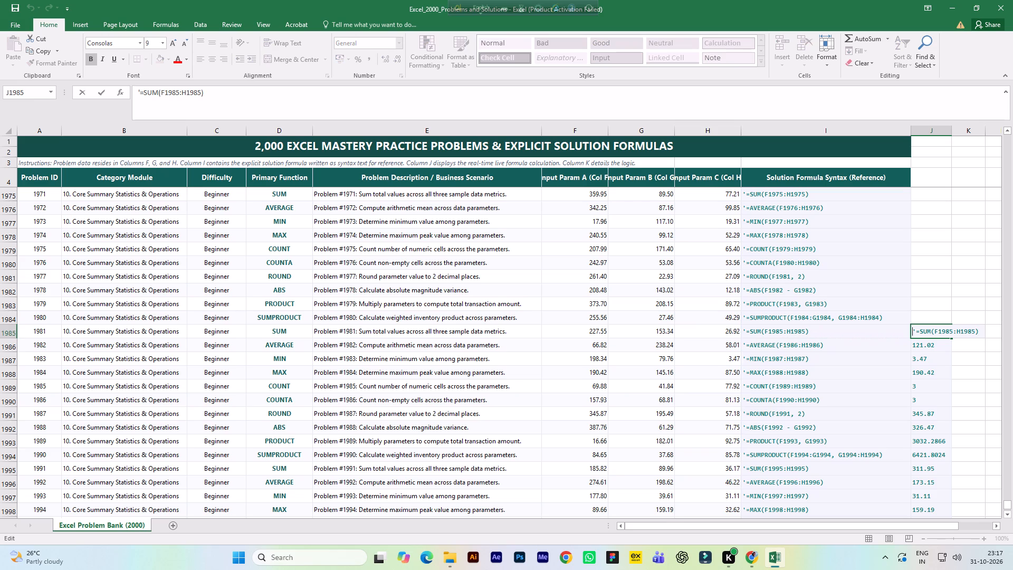
pyautogui.press('Right')
pyautogui.press('BackSpace')
pyautogui.press('Return')
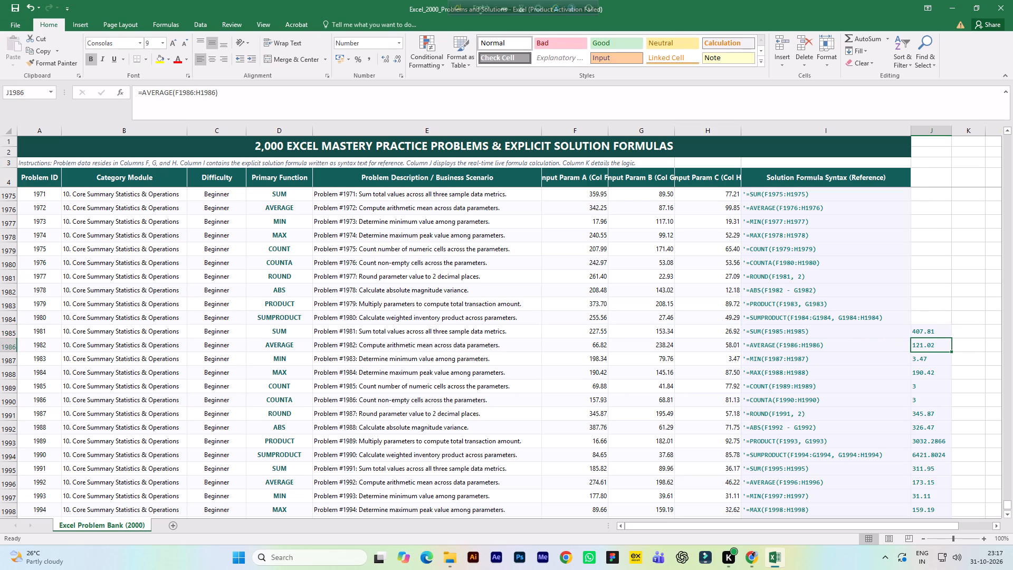
# Copy the SUMPRODUCT formula text from I1984 into J1984 and remove its leading apostrophe to make it a live formula.
pyautogui.press('Up')
pyautogui.press('Up')
pyautogui.press('Left')
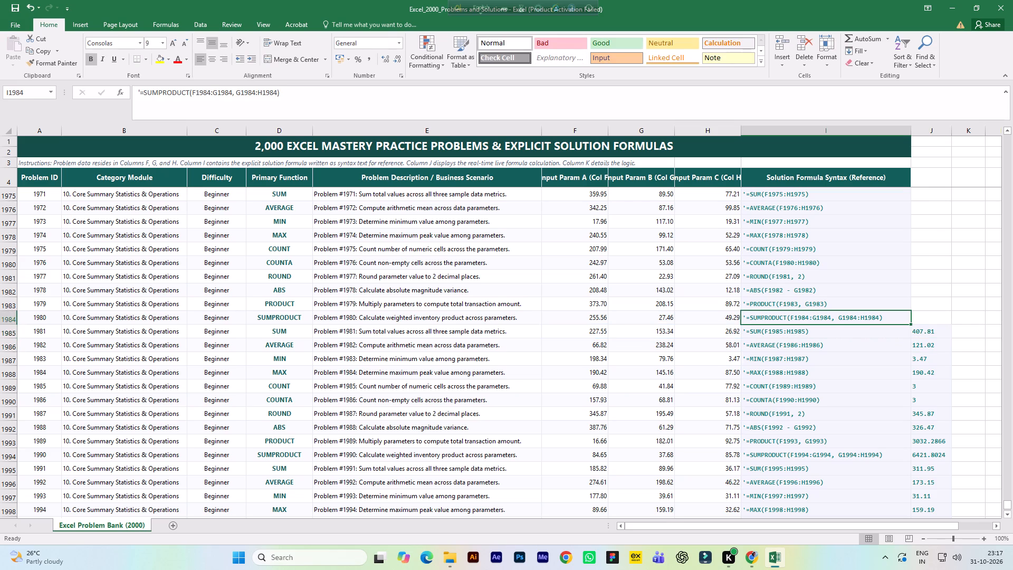
pyautogui.hotkey('ctrl', 'c')
pyautogui.press('Right')
pyautogui.hotkey('ctrl', 'v')
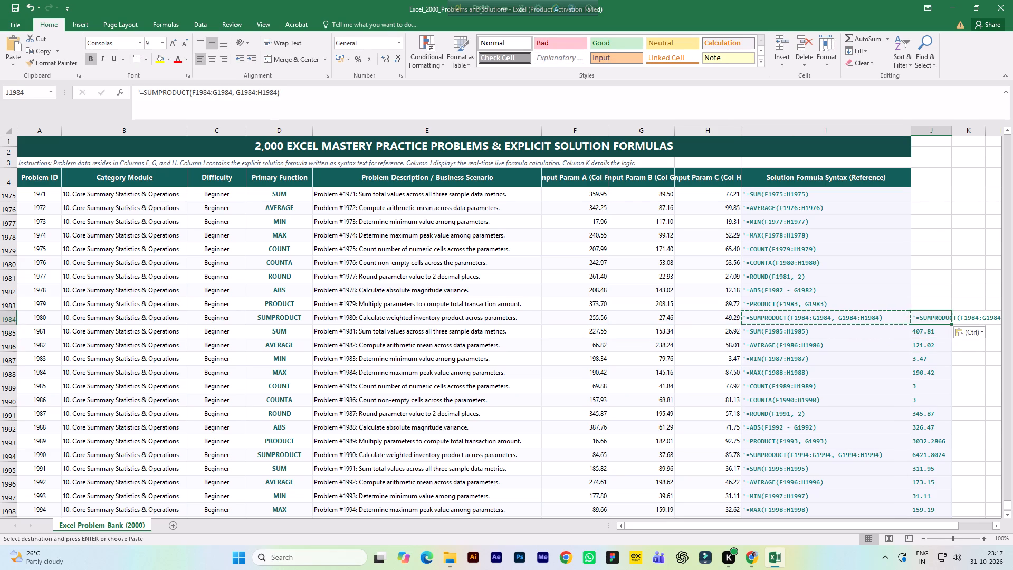
pyautogui.press('F2')
pyautogui.hotkey('ctrl', 'Left')
pyautogui.hotkey('ctrl', 'Left')
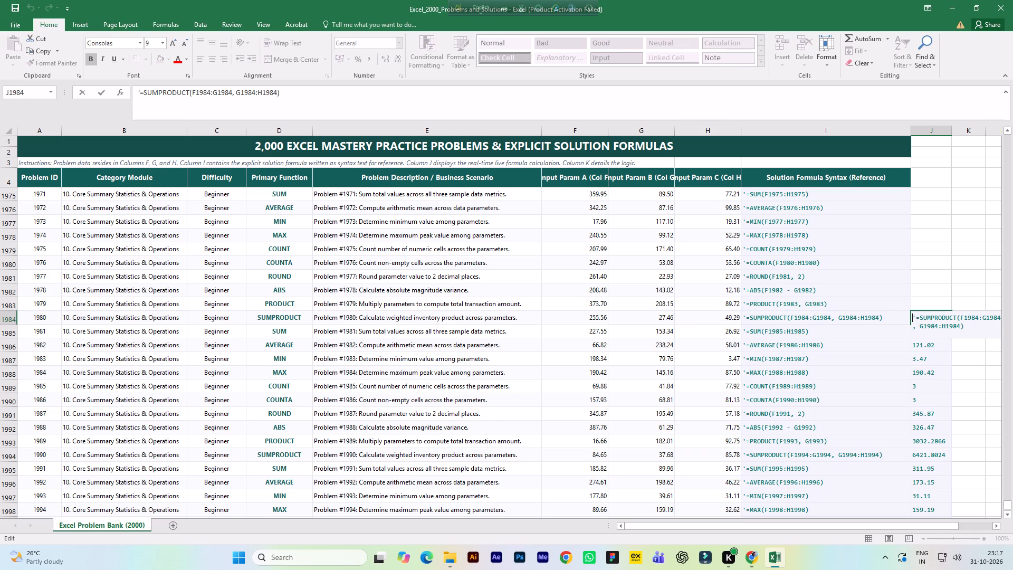
pyautogui.press('Right')
pyautogui.press('BackSpace')
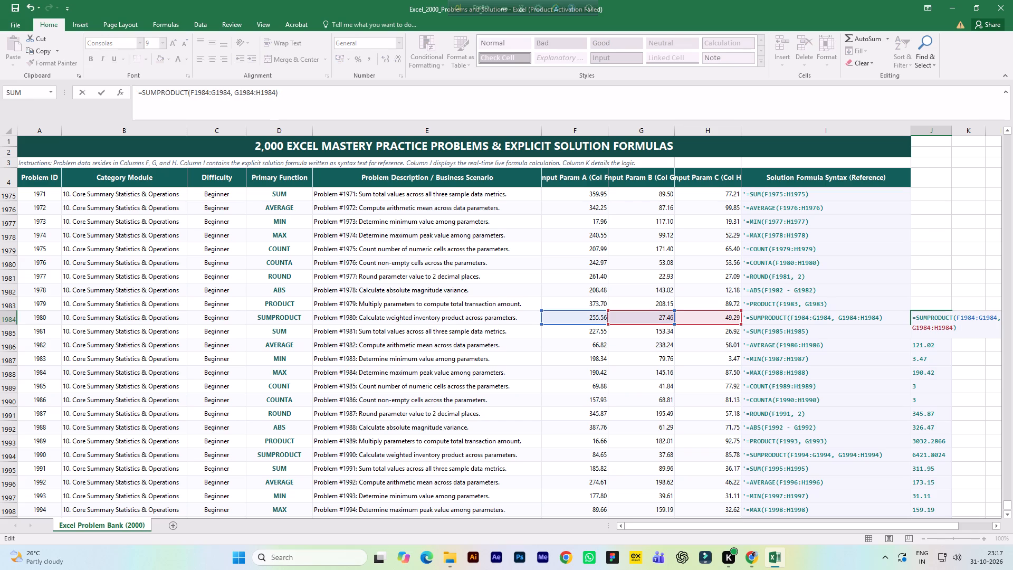
pyautogui.press('Return')
# Copy the PRODUCT formula text from I1983 into J1983 and remove its leading apostrophe to make it a live formula.
pyautogui.press('Up')
pyautogui.press('Up')
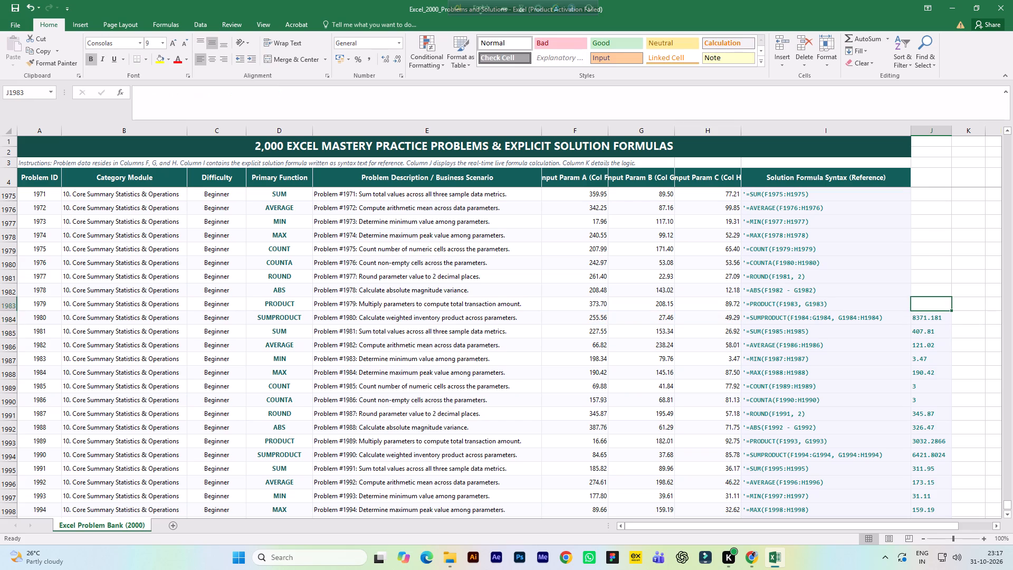
pyautogui.press('Left')
pyautogui.hotkey('ctrl', 'c')
pyautogui.press('Right')
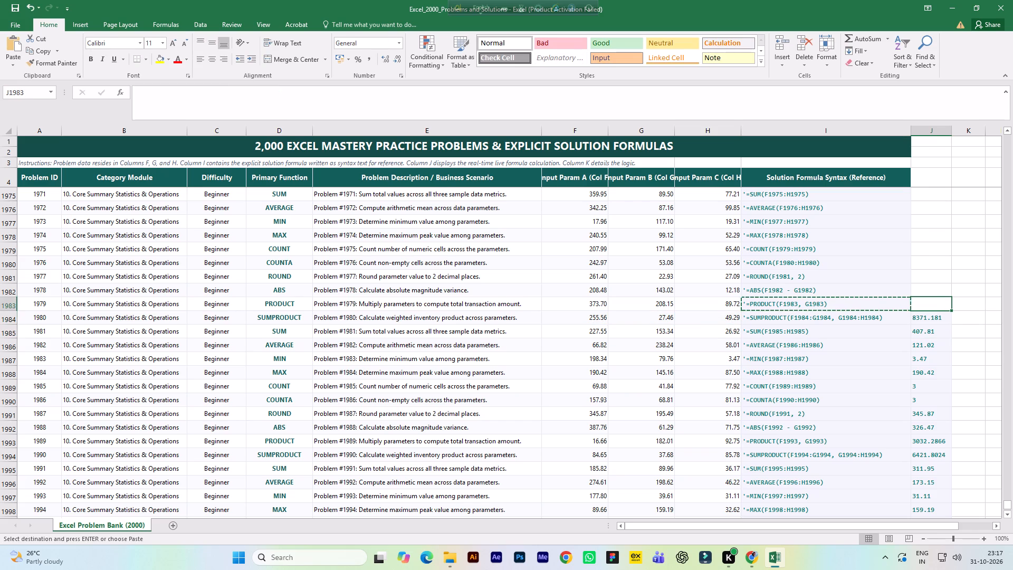
pyautogui.hotkey('ctrl', 'v')
pyautogui.press('F2')
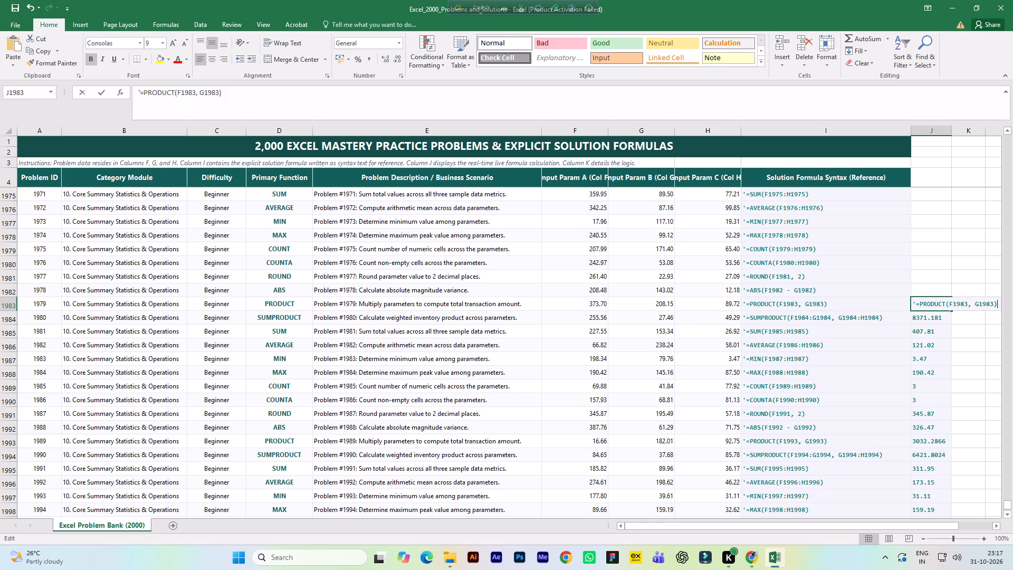
pyautogui.hotkey('ctrl', 'Left')
pyautogui.hotkey('ctrl', 'Left')
pyautogui.press('Right')
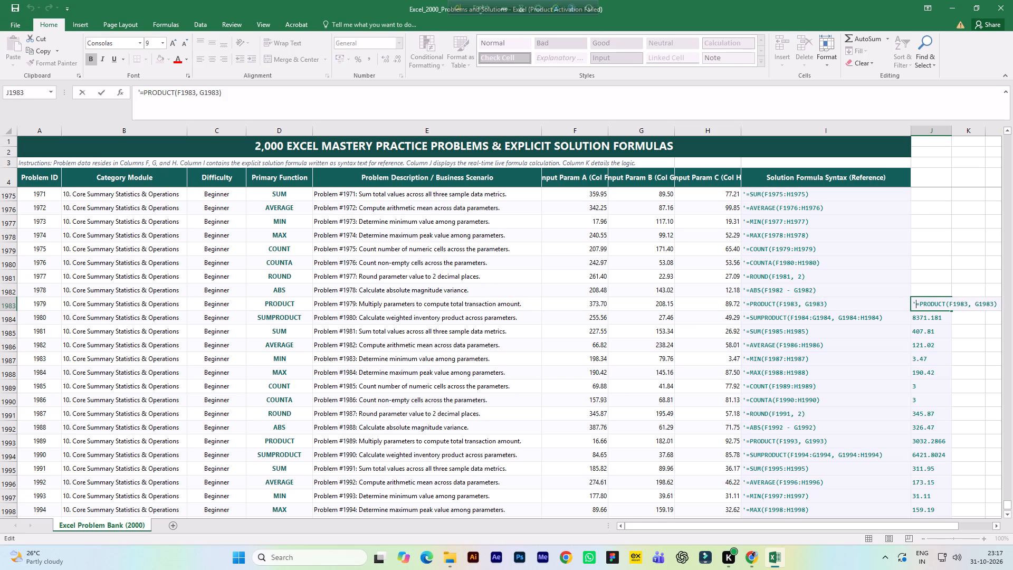
pyautogui.press('BackSpace')
pyautogui.press('Return')
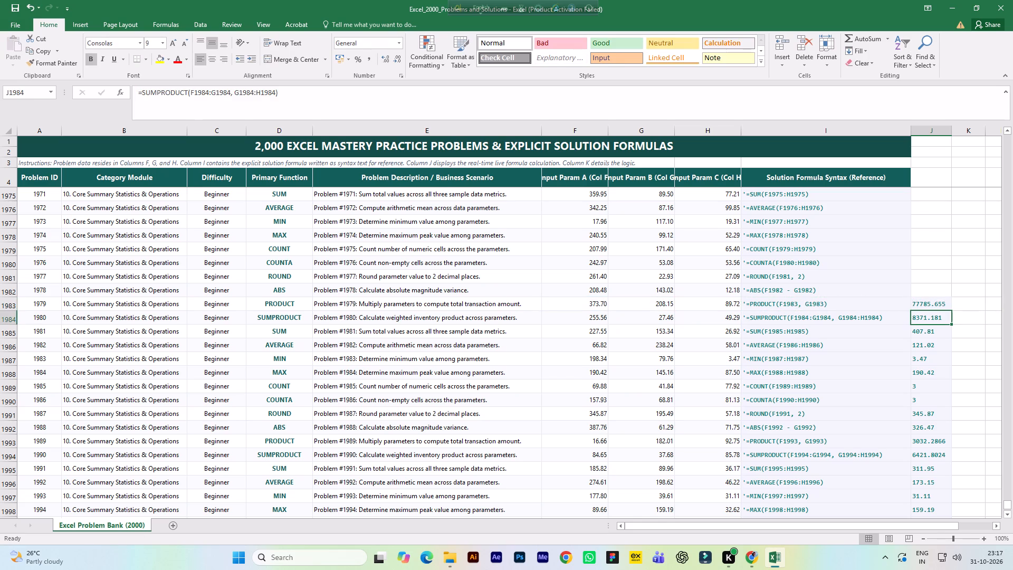
# Select the empty cell J1982 beside the ABS formula text.
pyautogui.scroll(2, 964, 377)
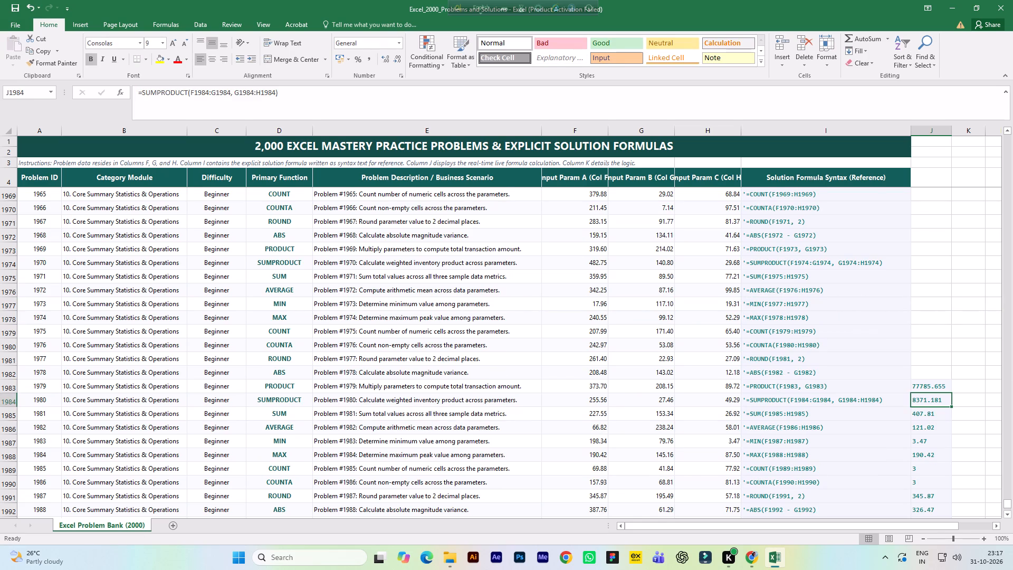
pyautogui.press('Up')
pyautogui.press('Up')
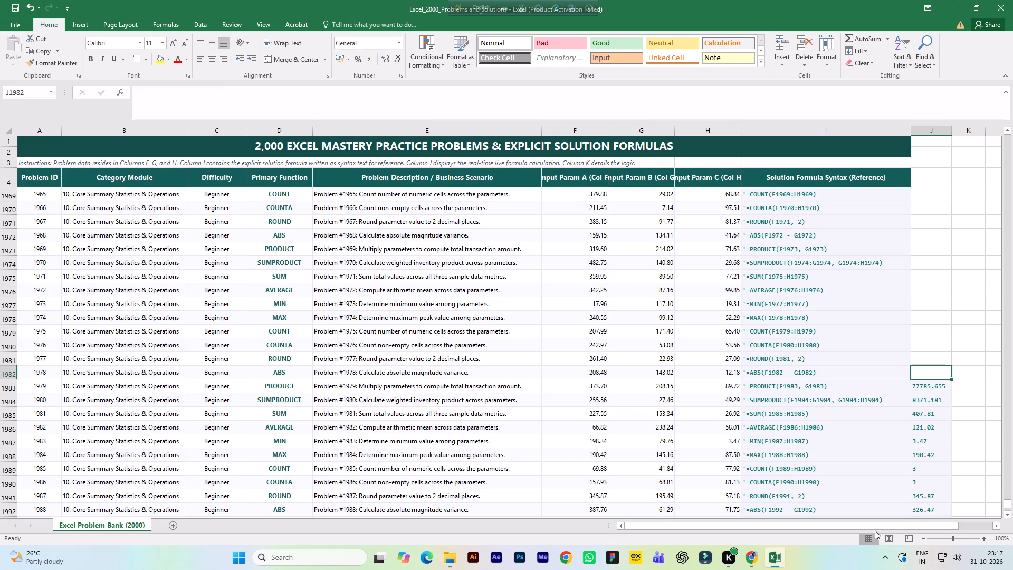
# Switch to Chrome to check the Rumble video upload's progress and return to the Excel problem bank.
pyautogui.click(755, 556)
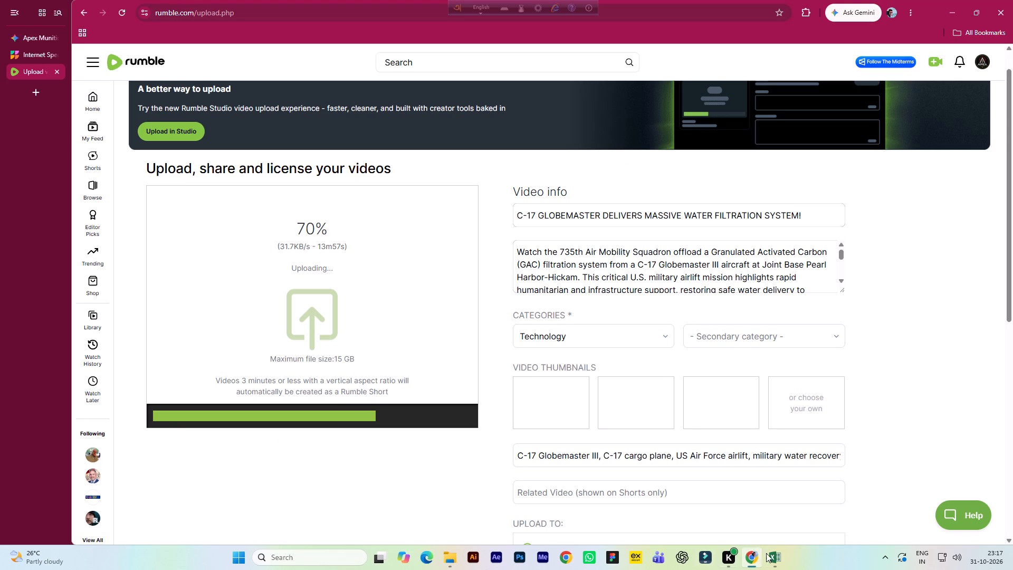
pyautogui.moveTo(774, 554); pyautogui.dragTo(779, 550)
pyautogui.click(781, 560)
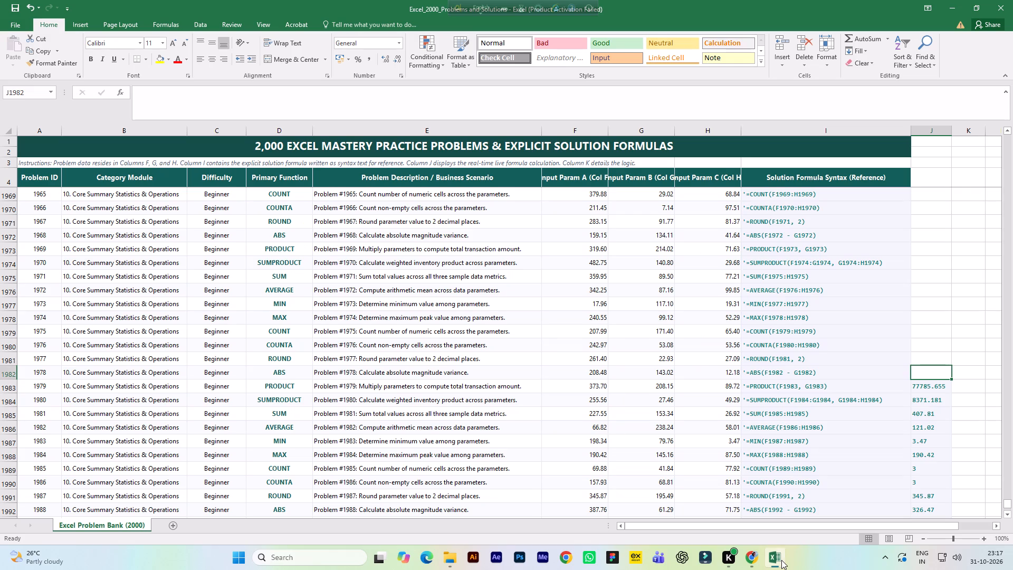
# Copy the ABS formula text from I1982 into J1982 and remove its leading apostrophe to make it a live formula.
pyautogui.press('Left')
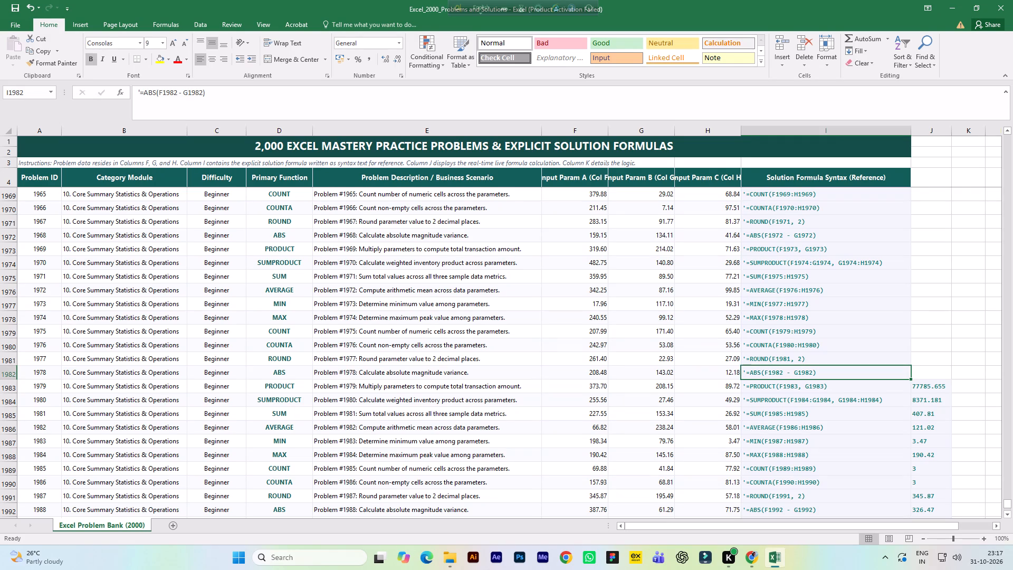
pyautogui.hotkey('ctrl', 'c')
pyautogui.press('Right')
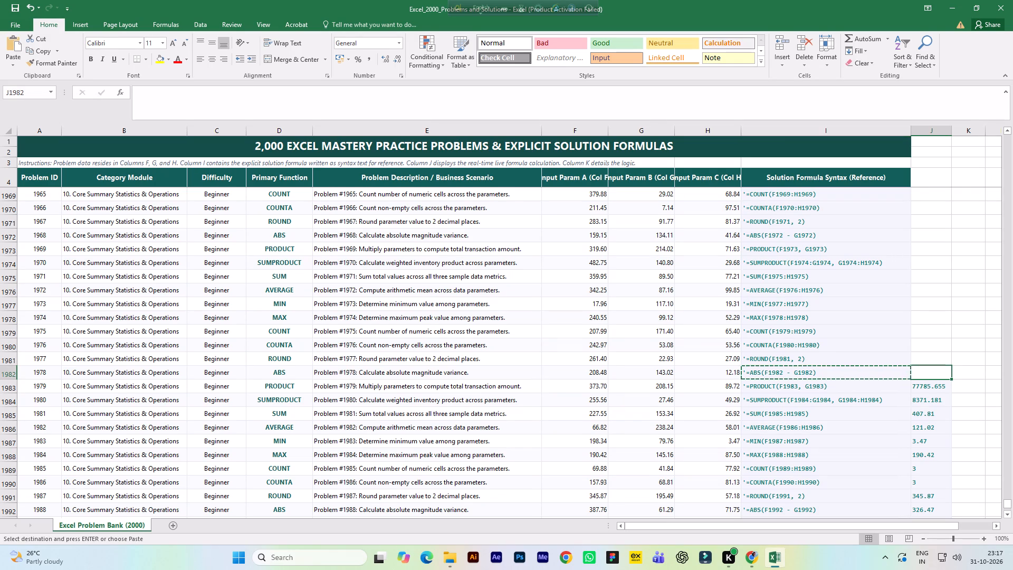
pyautogui.hotkey('ctrl', 'v')
pyautogui.press('F2')
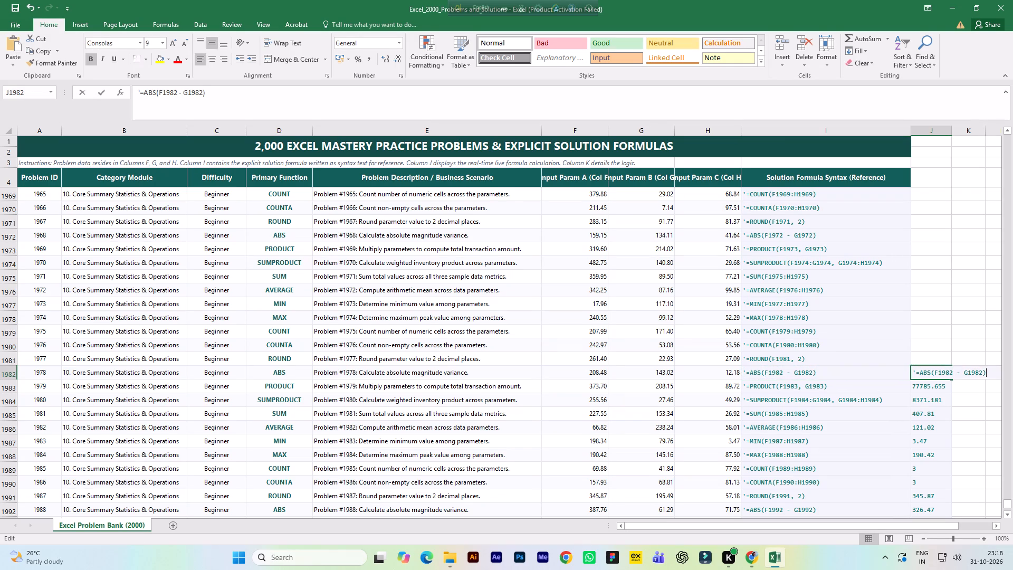
pyautogui.hotkey('ctrl', 'Left')
pyautogui.hotkey('ctrl', 'Left')
pyautogui.hotkey('ctrl', 'Left')
pyautogui.press('Right')
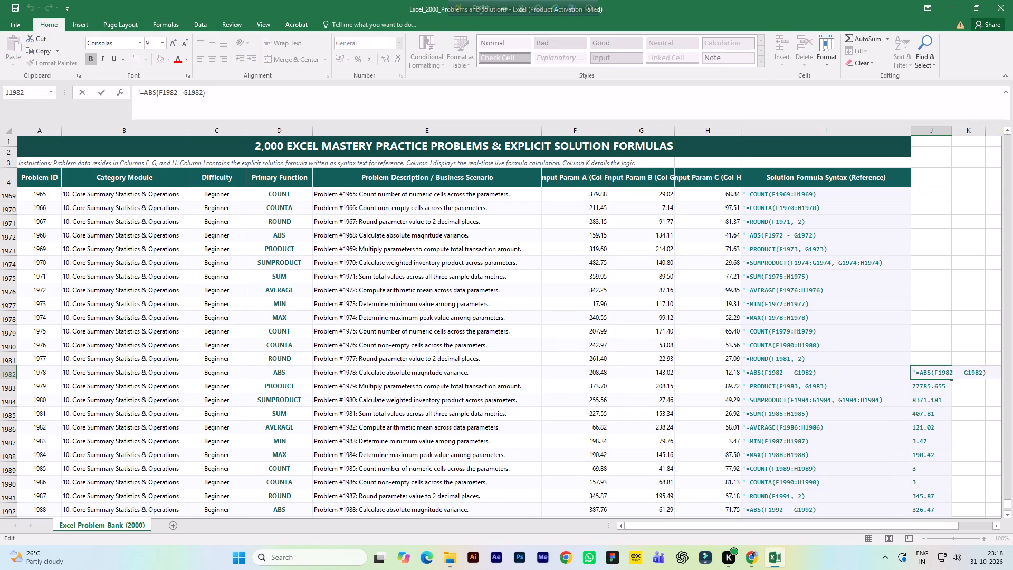
pyautogui.press('BackSpace')
pyautogui.press('Return')
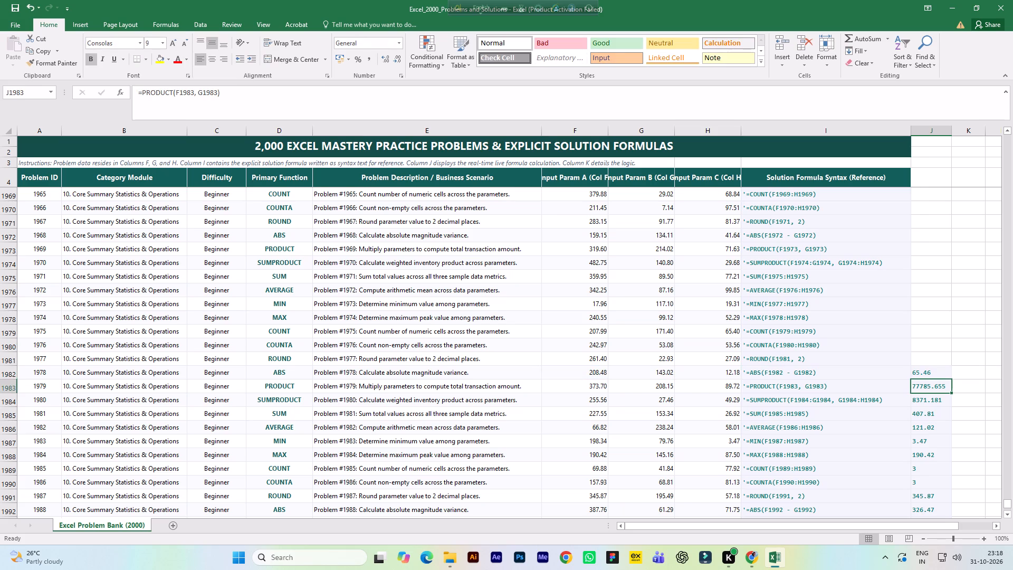
# Copy the ROUND formula text from I1981 into J1981 and remove its leading apostrophe to make it a live formula.
pyautogui.press('Up')
pyautogui.press('Up')
pyautogui.press('Left')
pyautogui.hotkey('ctrl', 'c')
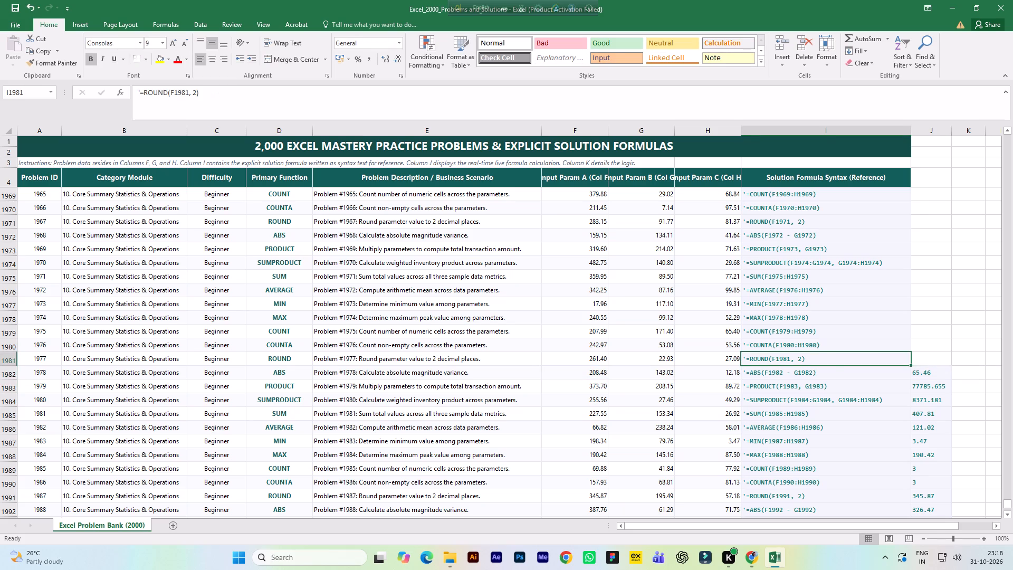
pyautogui.press('Right')
pyautogui.hotkey('ctrl', 'v')
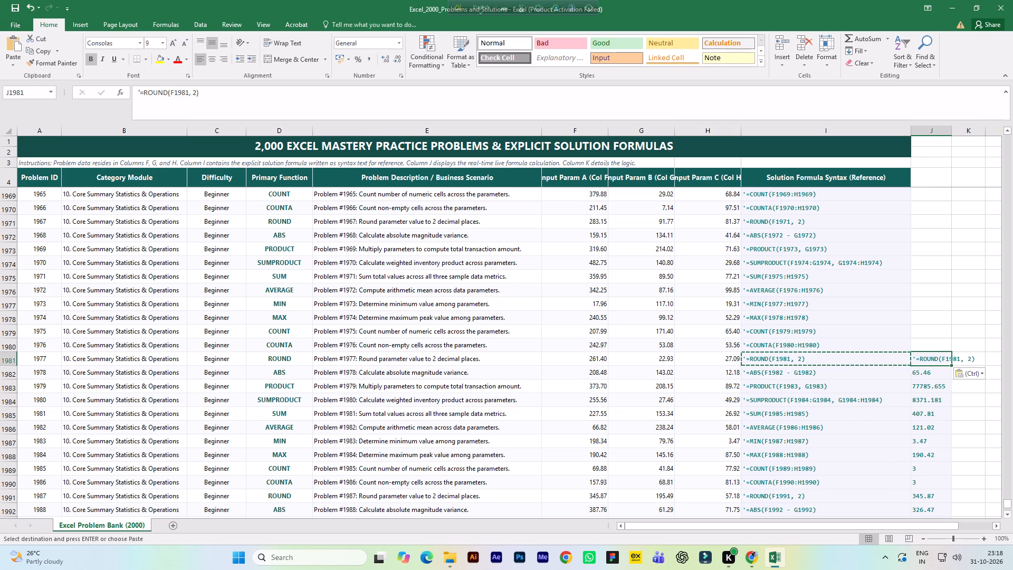
pyautogui.press('F2')
pyautogui.hotkey('ctrl', 'Left')
pyautogui.hotkey('ctrl', 'Left')
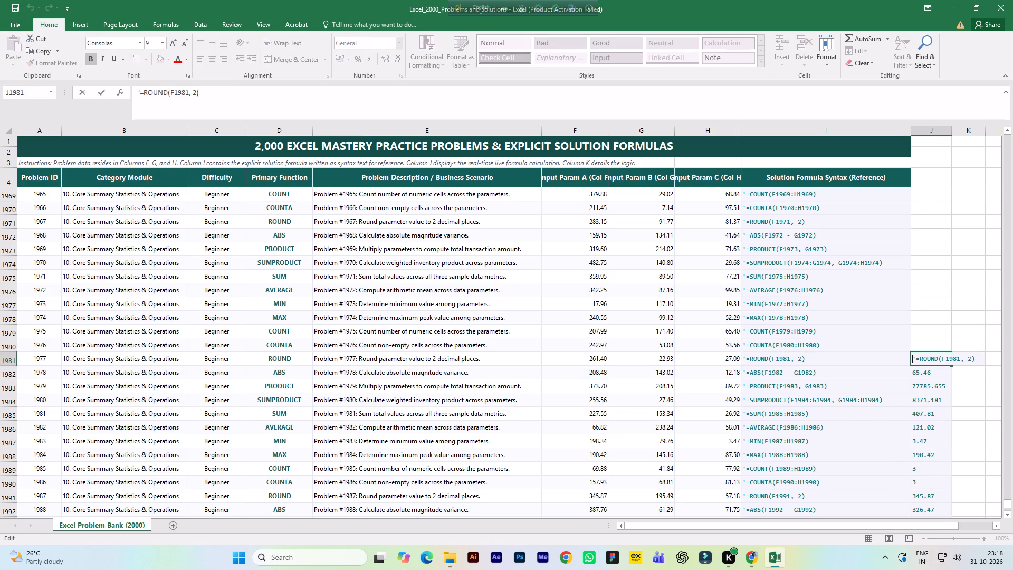
pyautogui.hotkey('ctrl', 'Left')
pyautogui.press('Right')
pyautogui.press('BackSpace')
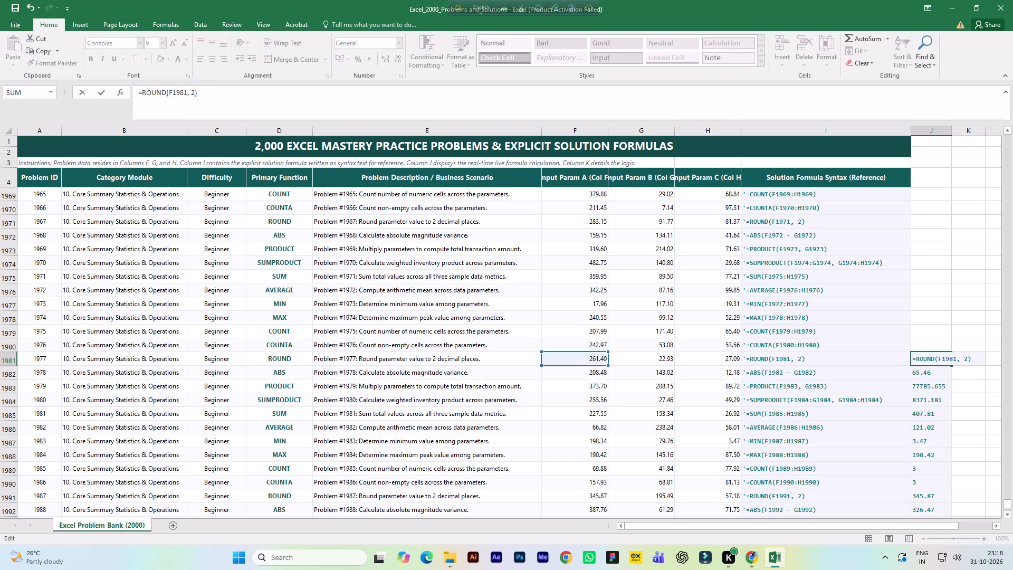
pyautogui.press('Return')
# Copy the COUNTA formula text from I1980 into J1980 and try to remove its leading apostrophe.
pyautogui.press('Up')
pyautogui.press('Up')
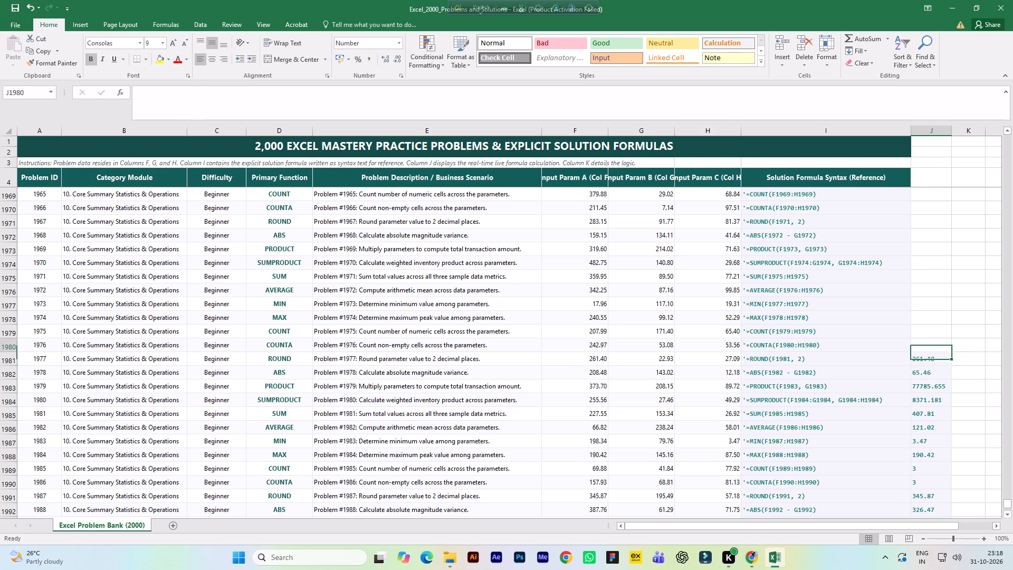
pyautogui.press('Left')
pyautogui.hotkey('ctrl', 'c')
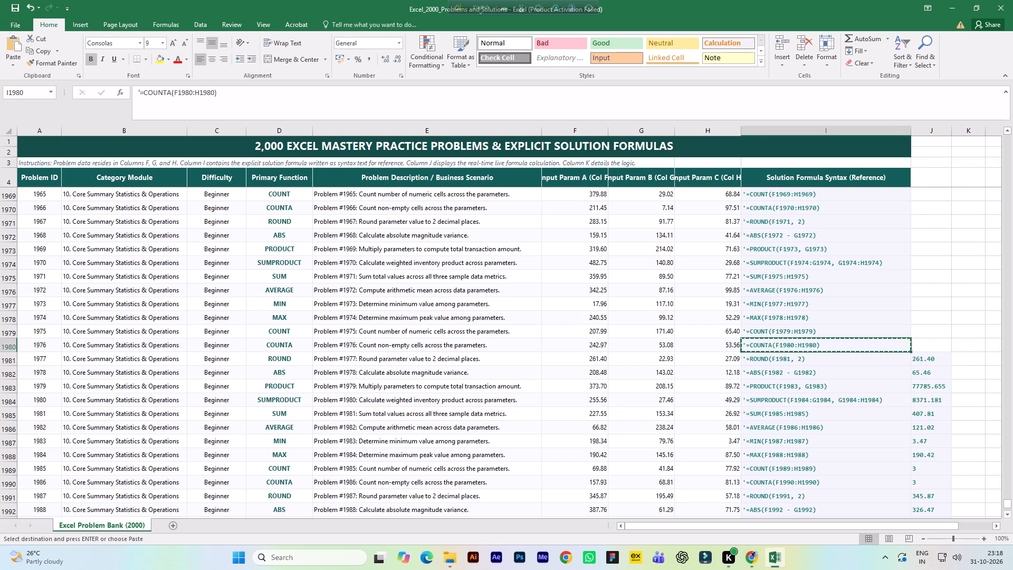
pyautogui.press('Right')
pyautogui.hotkey('ctrl', 'v')
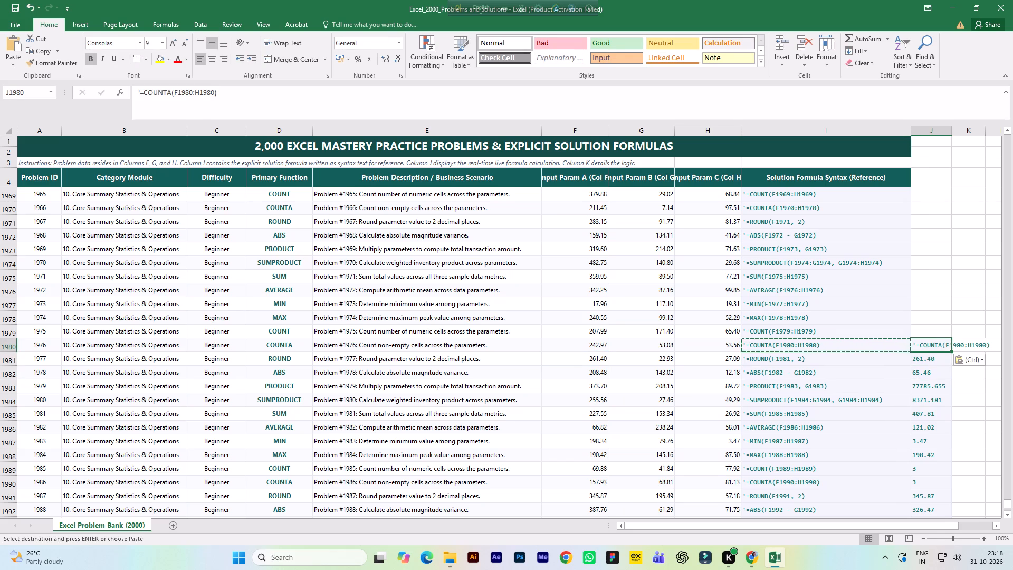
pyautogui.press('F2')
pyautogui.hotkey('ctrl', 'Left')
pyautogui.hotkey('ctrl', 'Left')
pyautogui.hotkey('ctrl', 'Right')
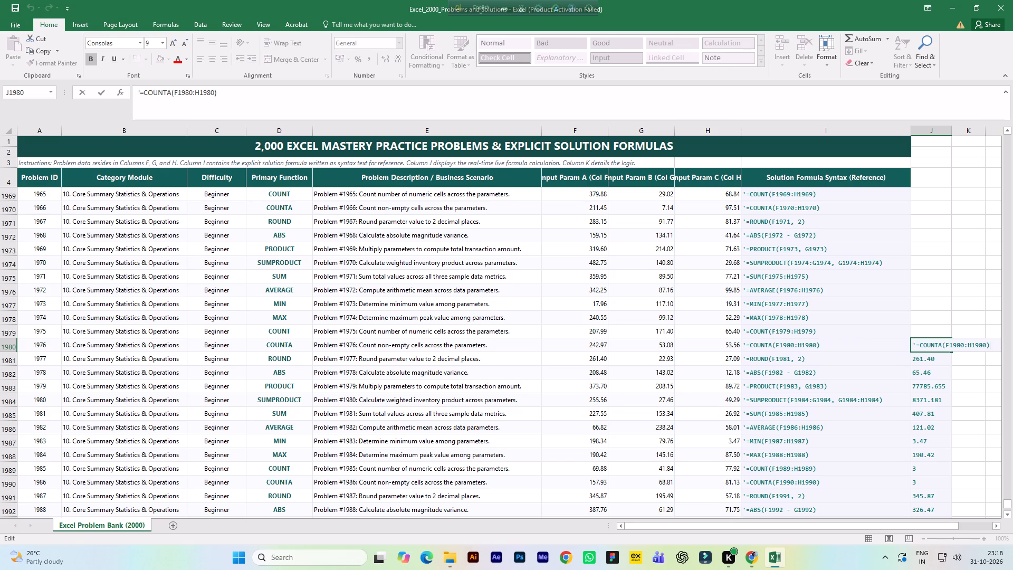
pyautogui.press('BackSpace')
pyautogui.press('Return')
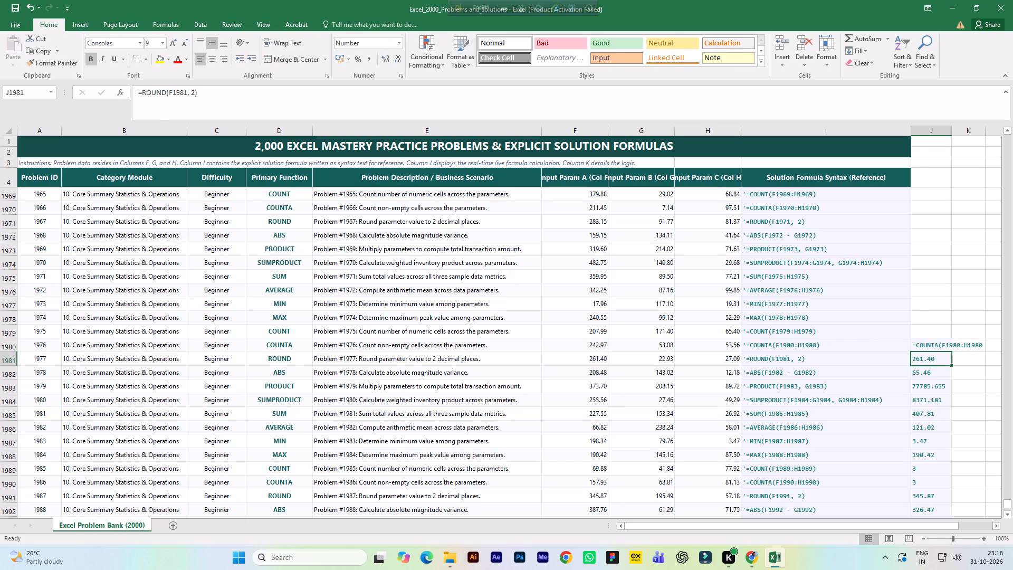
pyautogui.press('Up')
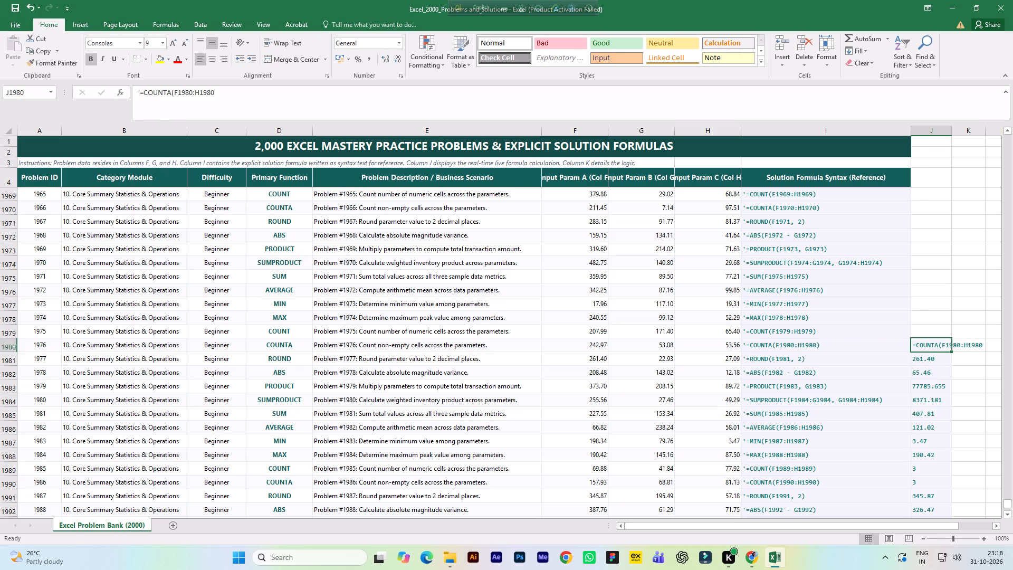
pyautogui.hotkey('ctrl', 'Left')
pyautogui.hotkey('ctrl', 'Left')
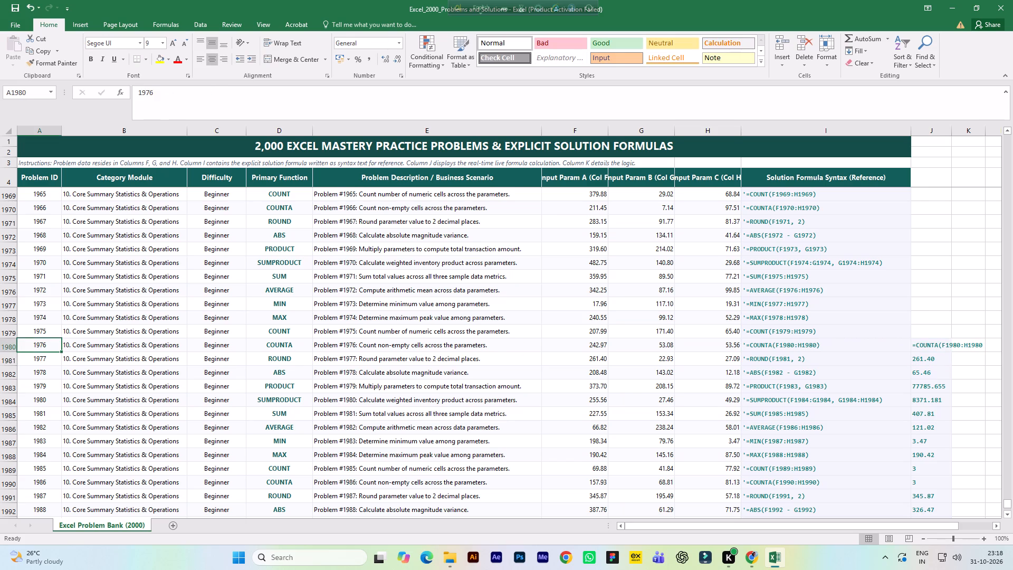
# Remove the leading apostrophe from the COUNTA formula text in J1980 to make it a live formula.
pyautogui.press('Up')
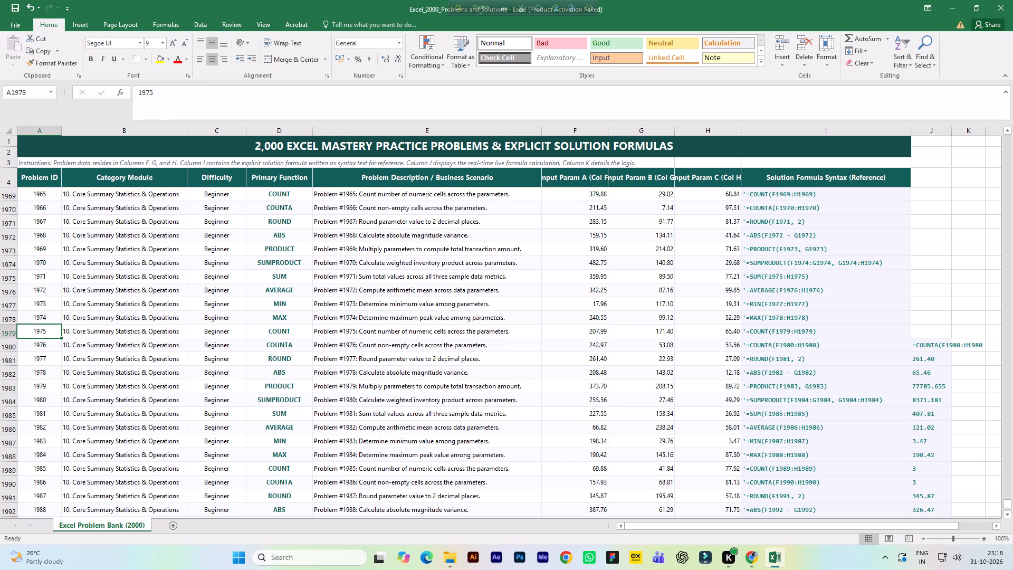
pyautogui.press('Right')
pyautogui.press('Right')
pyautogui.press('Right')
pyautogui.press('Right')
pyautogui.press('Right')
pyautogui.press('Right')
pyautogui.press('Right')
pyautogui.press('Right')
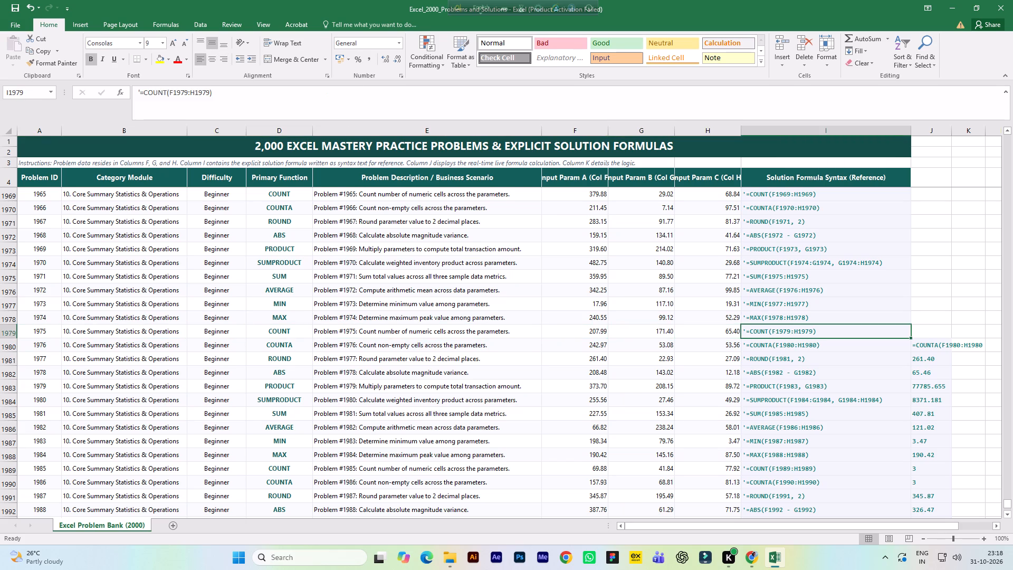
pyautogui.press('Right')
pyautogui.press('Down')
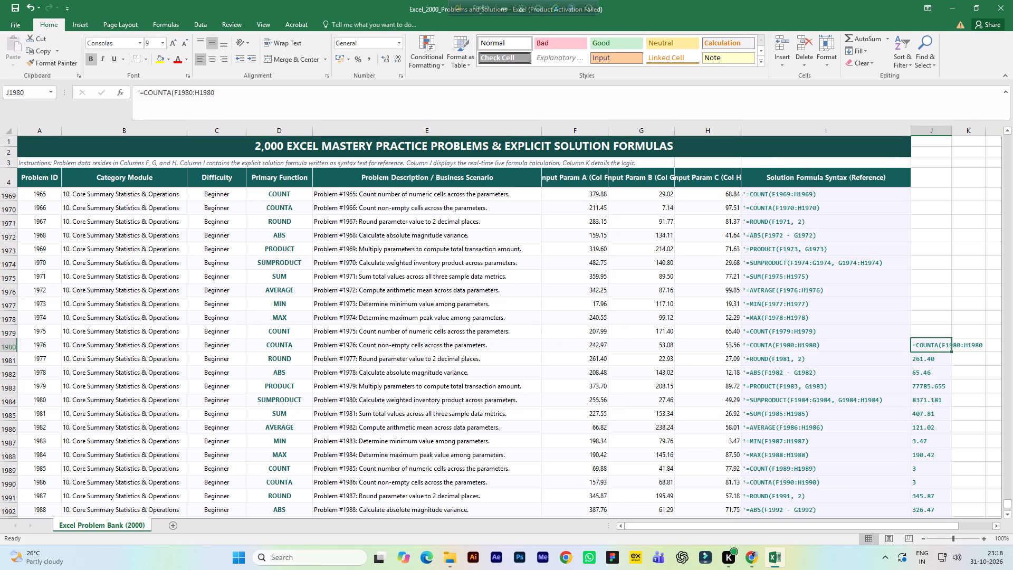
pyautogui.press('F2')
pyautogui.hotkey('ctrl', 'Left')
pyautogui.hotkey('ctrl', 'Left')
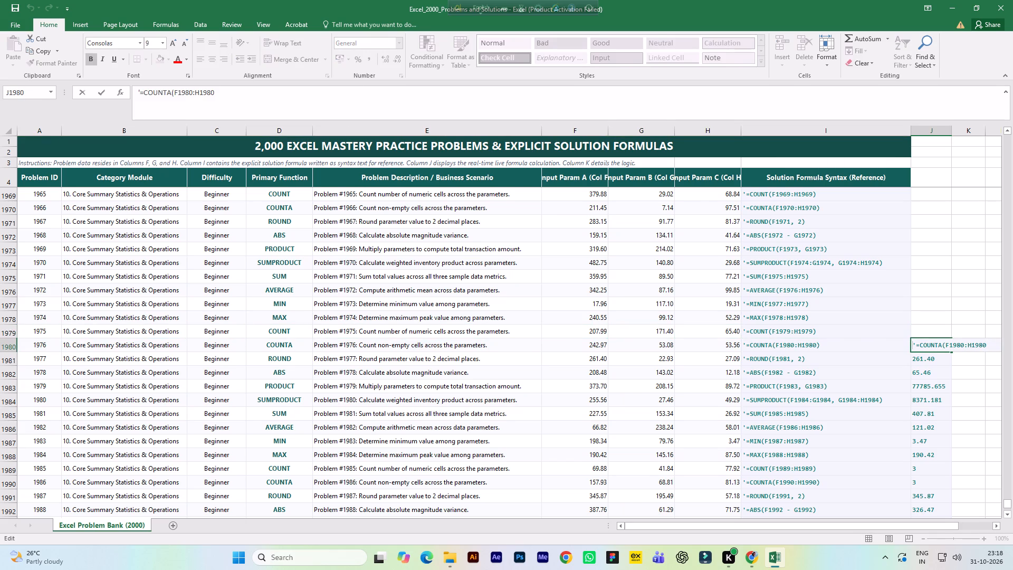
pyautogui.press('Right')
pyautogui.press('BackSpace')
pyautogui.press('Return')
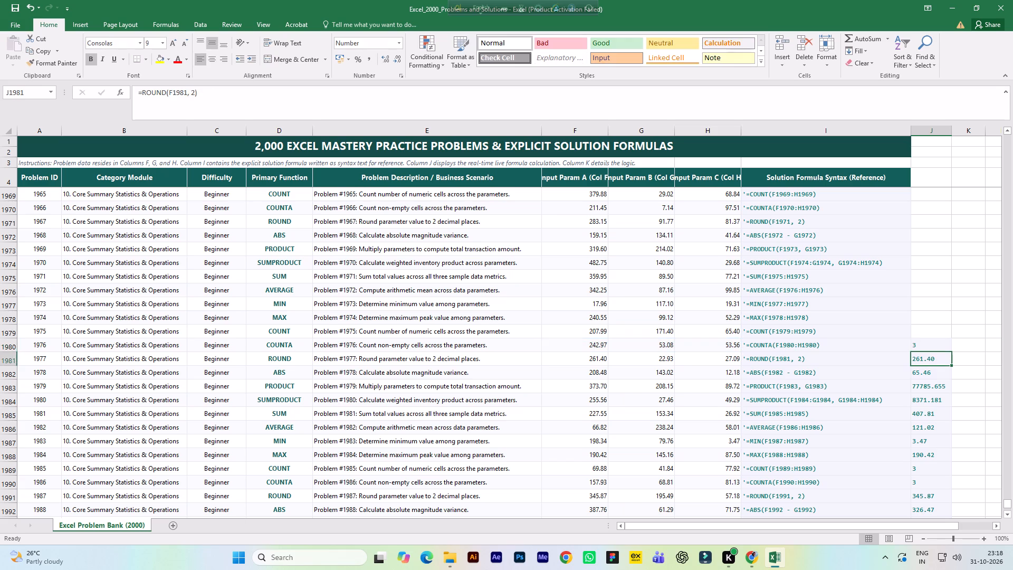
# Copy the COUNT formula text from I1979 into J1979 and remove its leading apostrophe to make it a live formula.
pyautogui.press('Up')
pyautogui.press('Up')
pyautogui.press('Left')
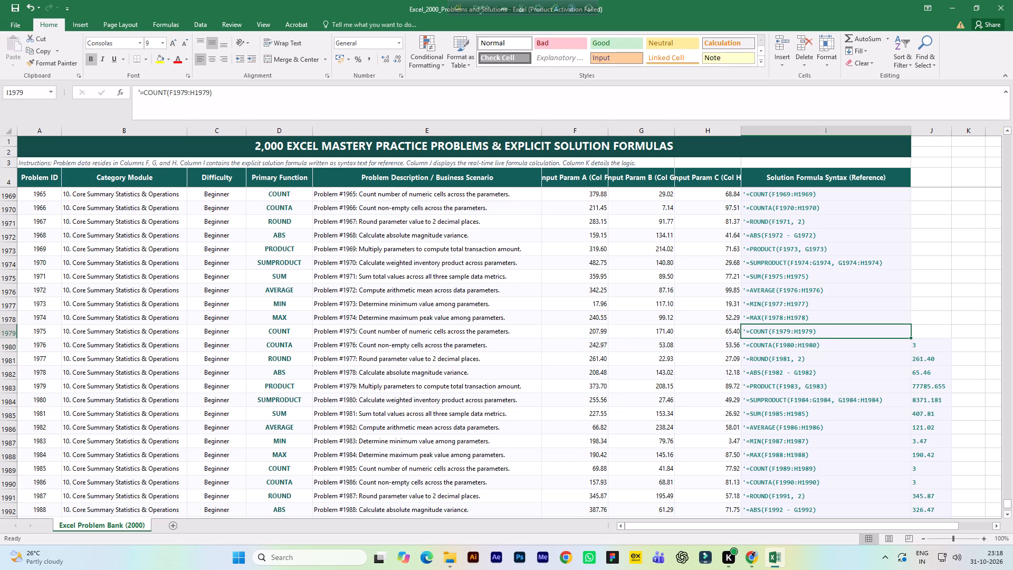
pyautogui.hotkey('ctrl', 'c')
pyautogui.press('Right')
pyautogui.hotkey('ctrl', 'v')
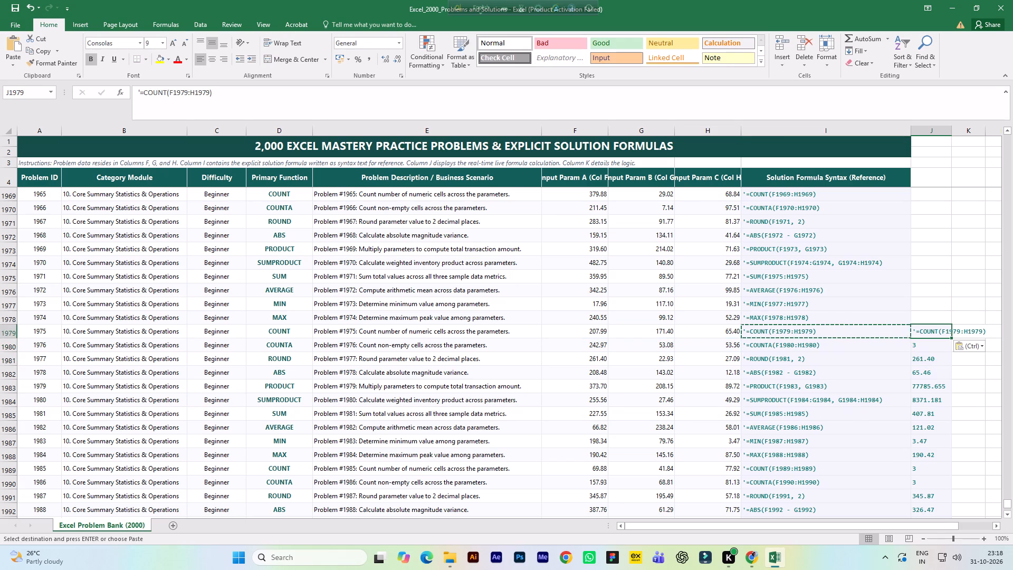
pyautogui.press('F2')
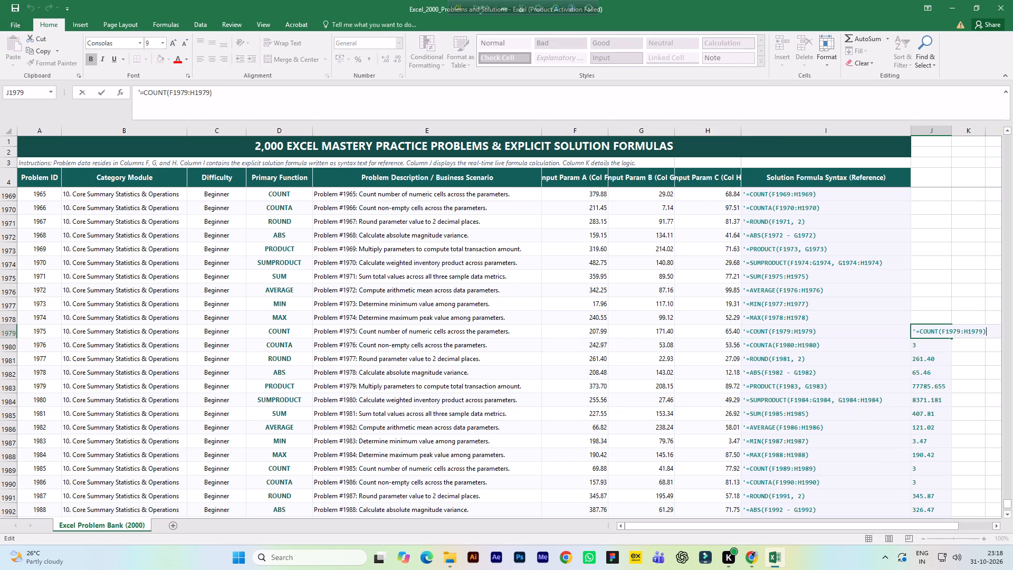
pyautogui.hotkey('ctrl', 'Left')
pyautogui.hotkey('ctrl', 'Left')
pyautogui.press('Right')
pyautogui.press('BackSpace')
pyautogui.press('Return')
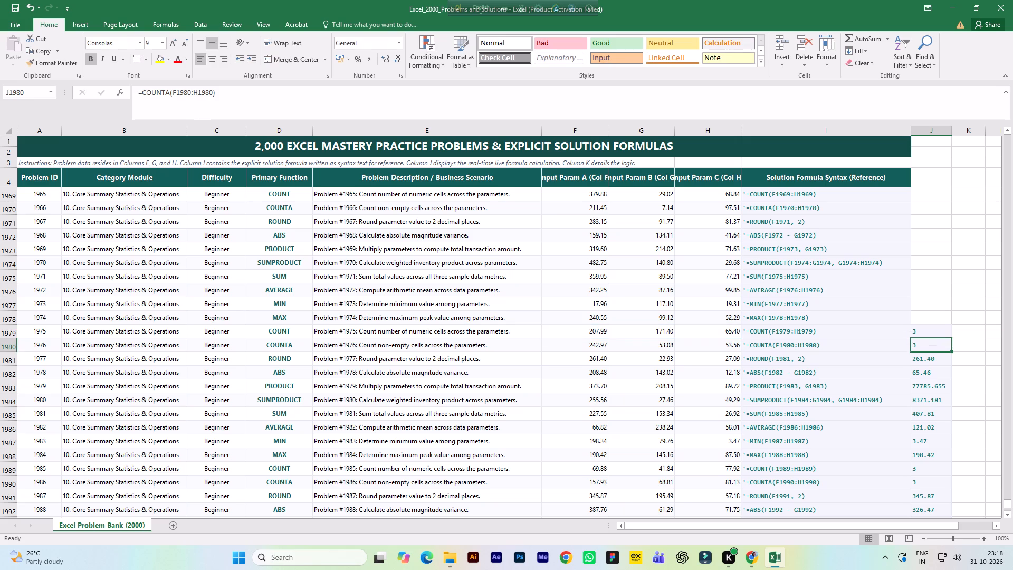
# Copy the MAX formula text from I1978 into J1978 and remove its leading apostrophe to make it a live formula.
pyautogui.press('Up')
pyautogui.press('Up')
pyautogui.press('Left')
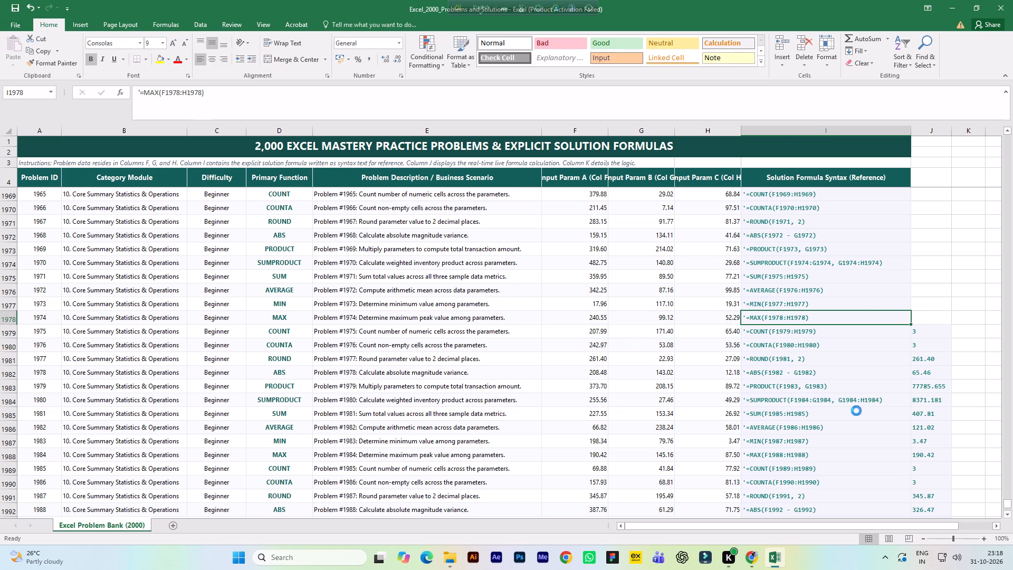
pyautogui.hotkey('ctrl', 'c')
pyautogui.press('Right')
pyautogui.hotkey('ctrl', 'v')
pyautogui.press('F2')
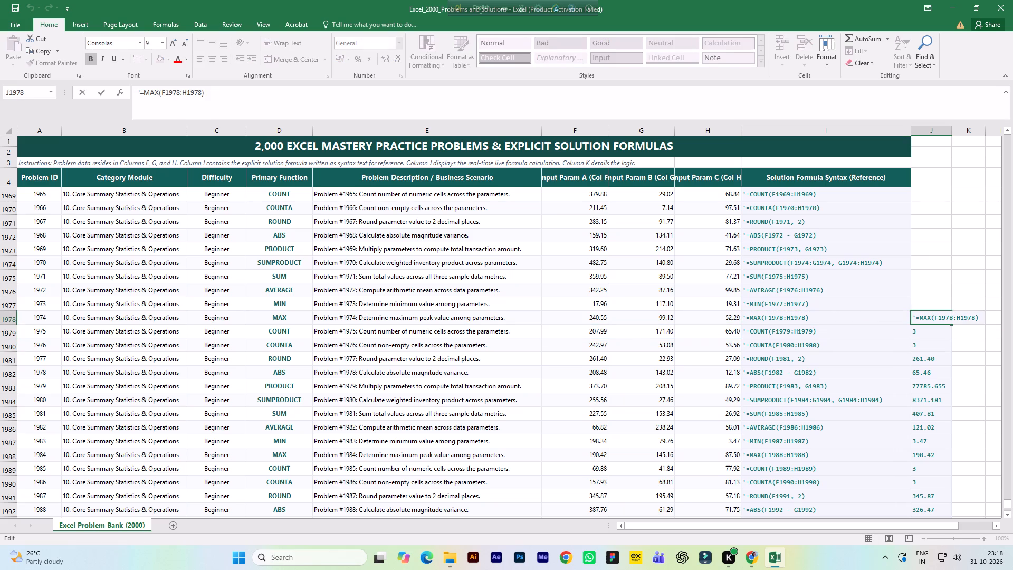
pyautogui.hotkey('ctrl', 'Left')
pyautogui.hotkey('ctrl', 'Left')
pyautogui.press('Right')
pyautogui.press('BackSpace')
pyautogui.press('Return')
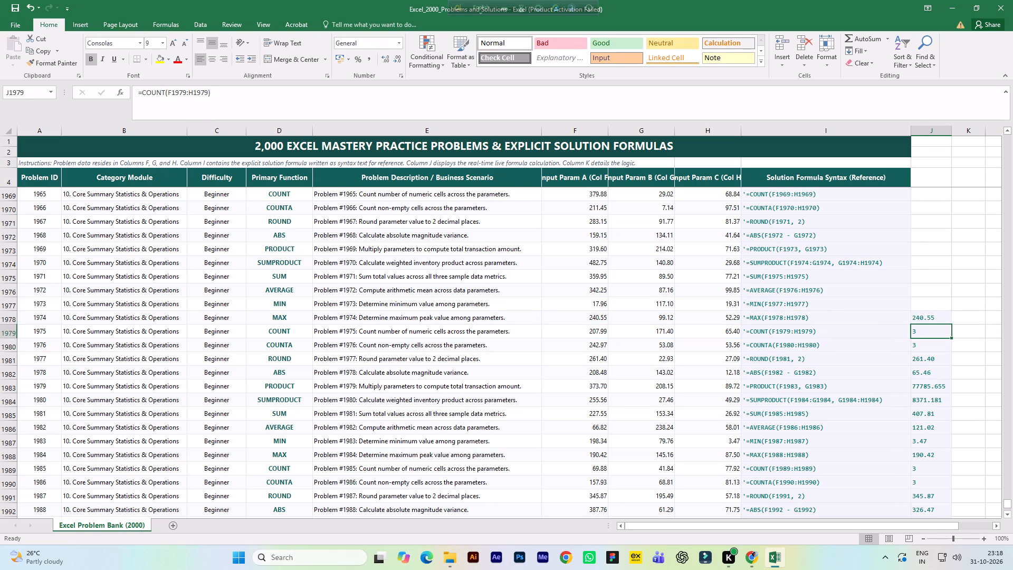
# Copy the MIN formula text from I1977 into J1977 and remove its leading apostrophe to make it a live formula.
pyautogui.press('Up')
pyautogui.press('Up')
pyautogui.press('Left')
pyautogui.hotkey('ctrl', 'c')
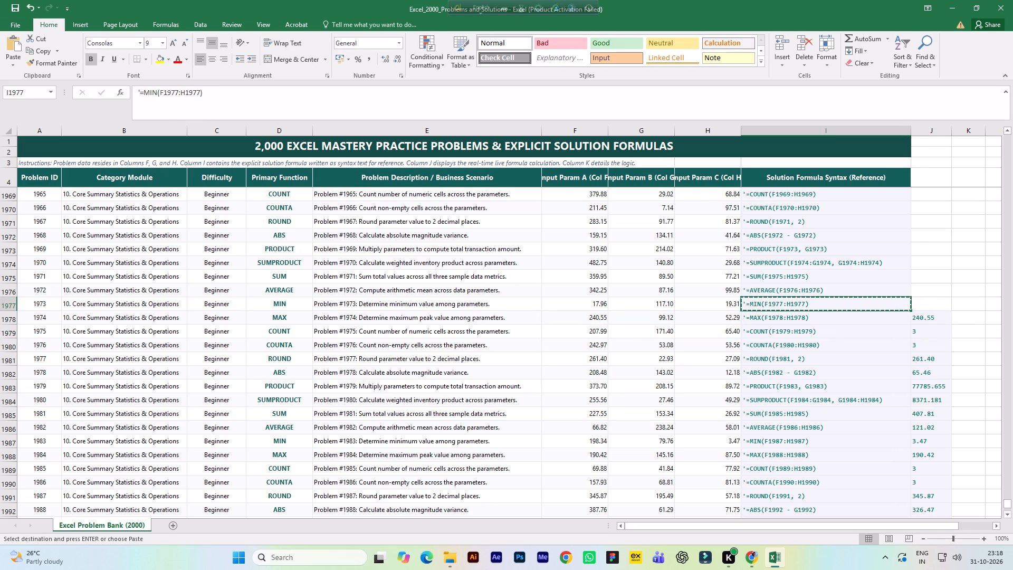
pyautogui.press('Right')
pyautogui.hotkey('ctrl', 'v')
pyautogui.press('F2')
pyautogui.hotkey('ctrl', 'Left')
pyautogui.hotkey('ctrl', 'Left')
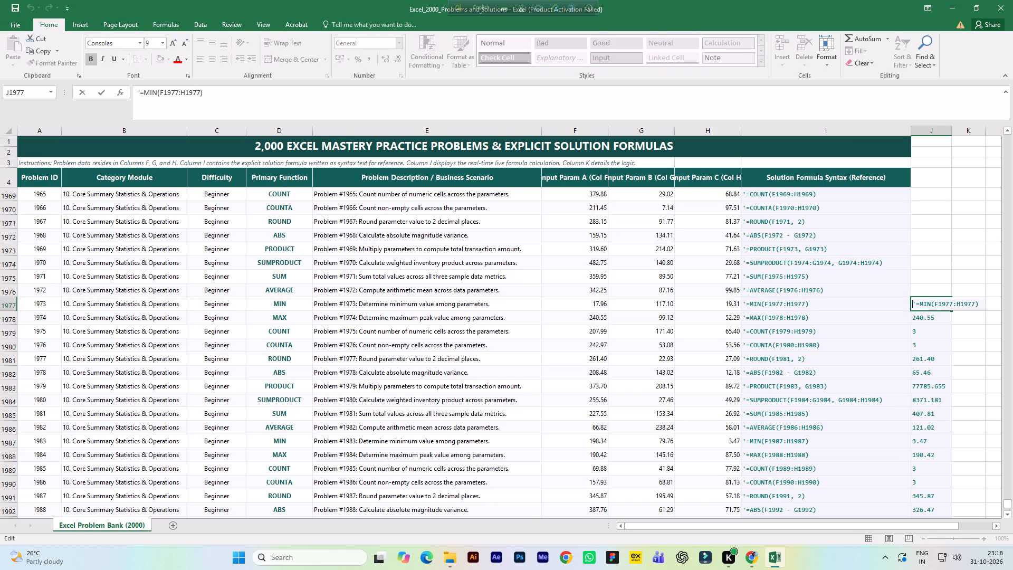
pyautogui.press('Right')
pyautogui.press('BackSpace')
pyautogui.press('Return')
# Copy the AVERAGE formula text from I1976 into J1976 and remove its leading apostrophe to make it a live formula.
pyautogui.press('Up')
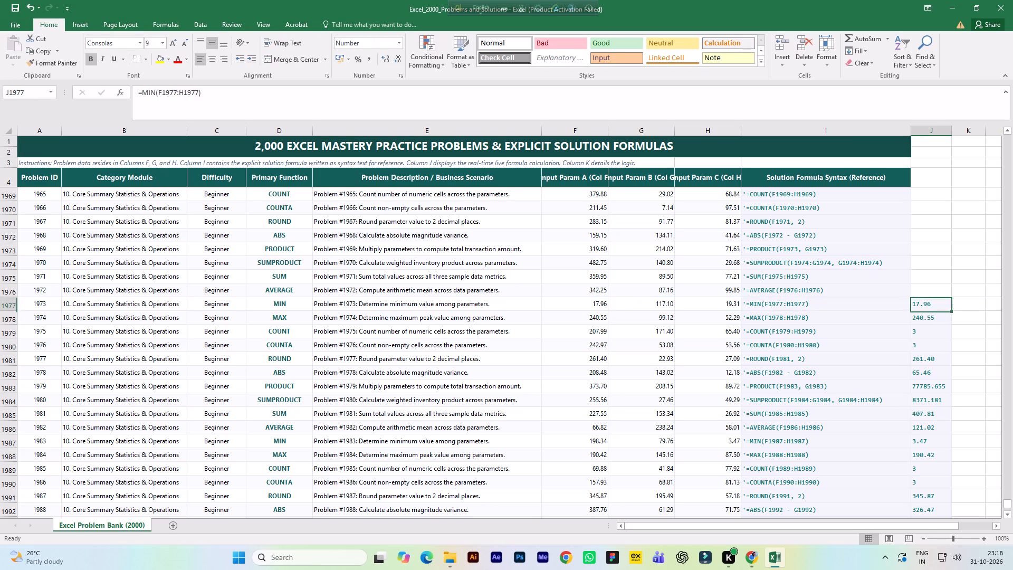
pyautogui.press('Up')
pyautogui.press('Left')
pyautogui.hotkey('ctrl', 'c')
pyautogui.press('Right')
pyautogui.hotkey('ctrl', 'v')
pyautogui.press('F2')
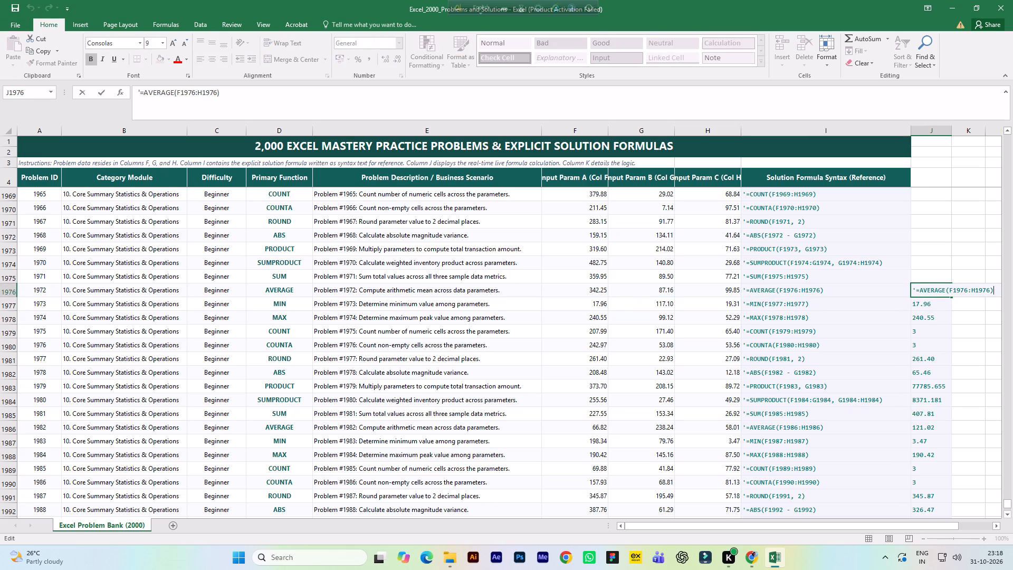
pyautogui.hotkey('ctrl', 'Left')
pyautogui.hotkey('ctrl', 'Left')
pyautogui.press('Right')
pyautogui.press('BackSpace')
pyautogui.press('Return')
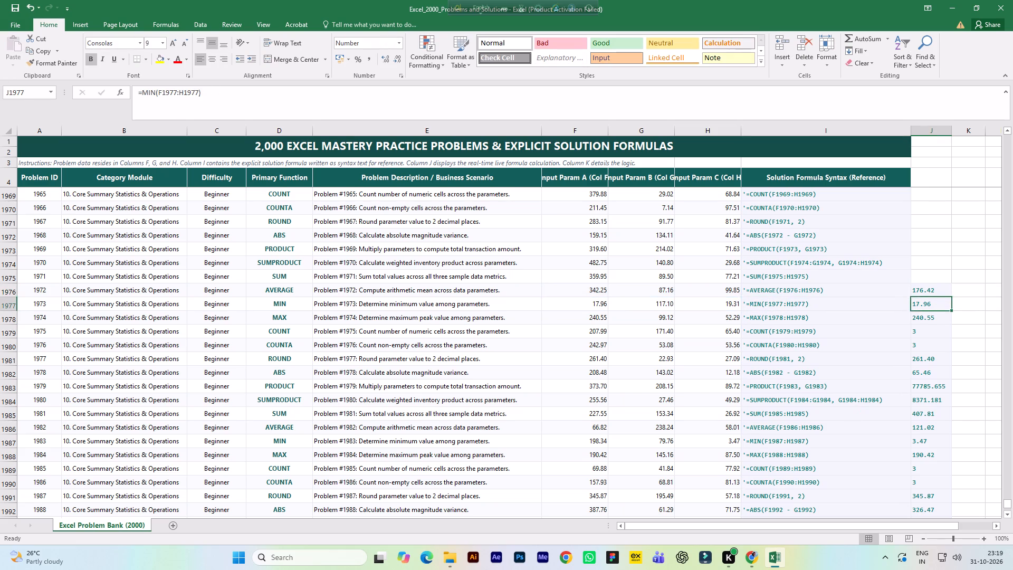
# Copy the SUM formula text from I1975 into J1975 and remove its leading apostrophe to make it a live formula.
pyautogui.press('Left')
pyautogui.press('Up')
pyautogui.press('Up')
pyautogui.press('Right')
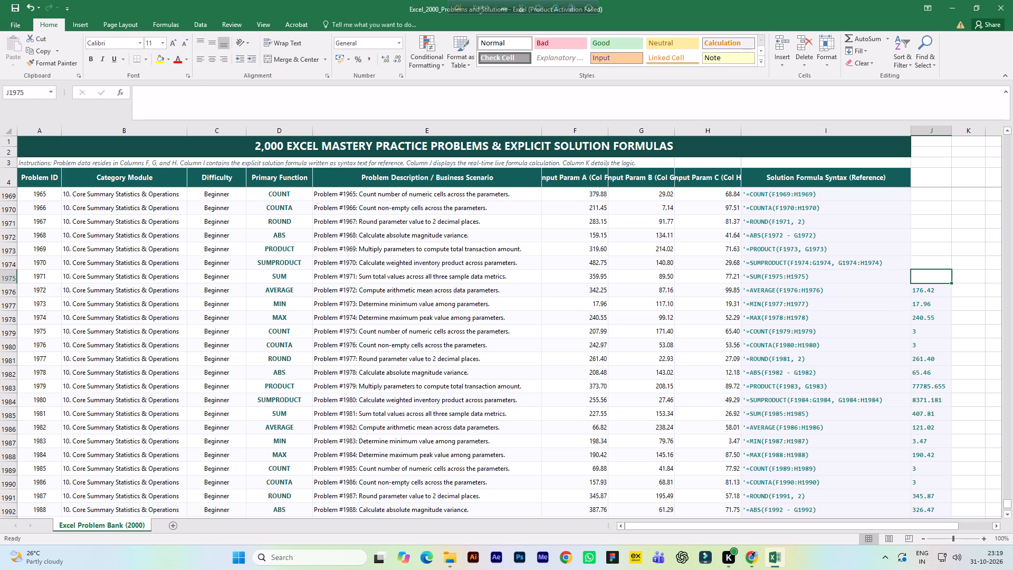
pyautogui.press('Left')
pyautogui.hotkey('ctrl', 'c')
pyautogui.press('Right')
pyautogui.hotkey('ctrl', 'v')
pyautogui.press('F2')
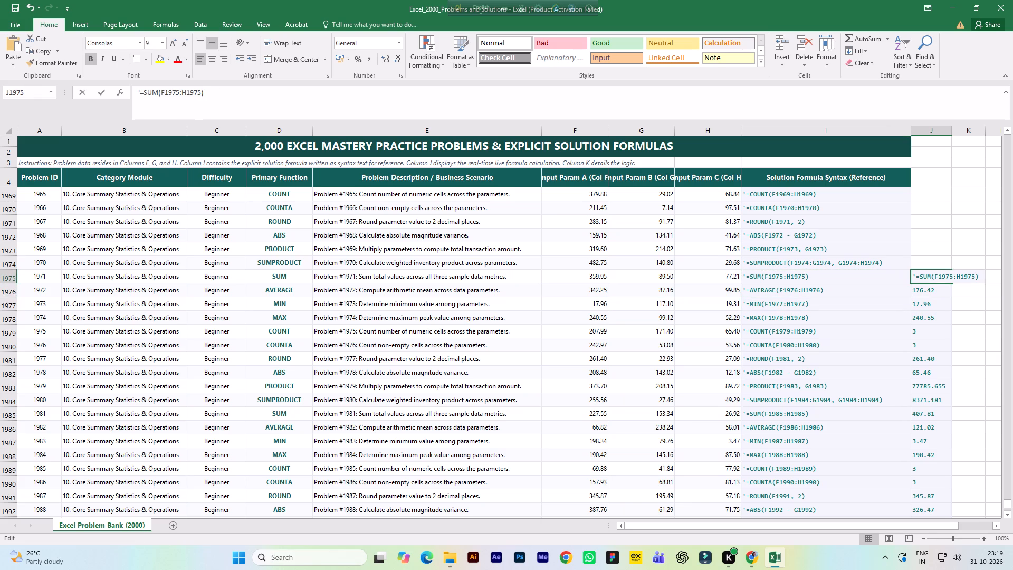
pyautogui.hotkey('ctrl', 'Left')
pyautogui.hotkey('ctrl', 'Left')
pyautogui.press('Right')
pyautogui.press('BackSpace')
pyautogui.press('Return')
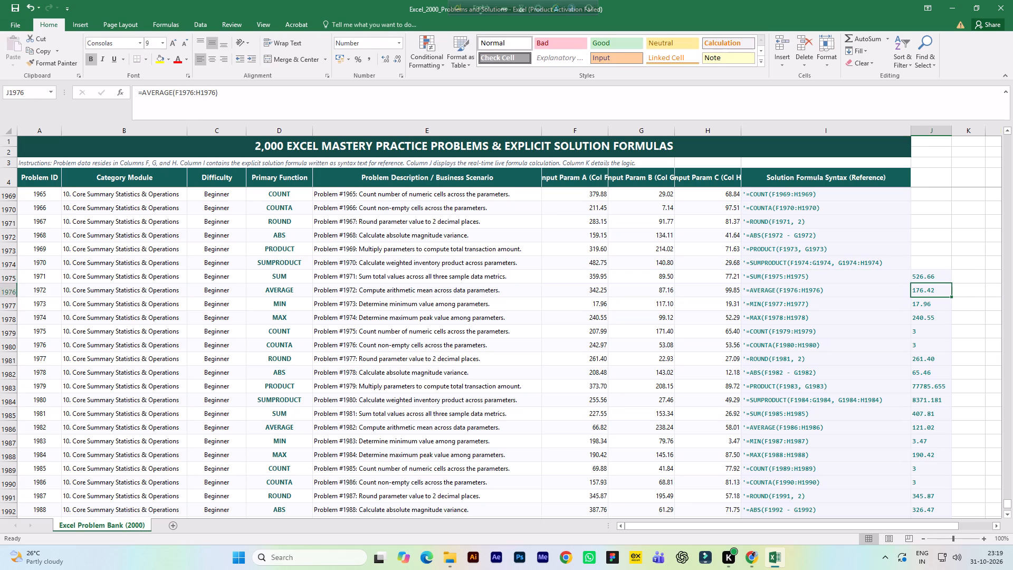
# Copy the SUMPRODUCT formula text from I1974 into J1974 and remove its leading apostrophe to make it a live formula.
pyautogui.press('Up')
pyautogui.press('Up')
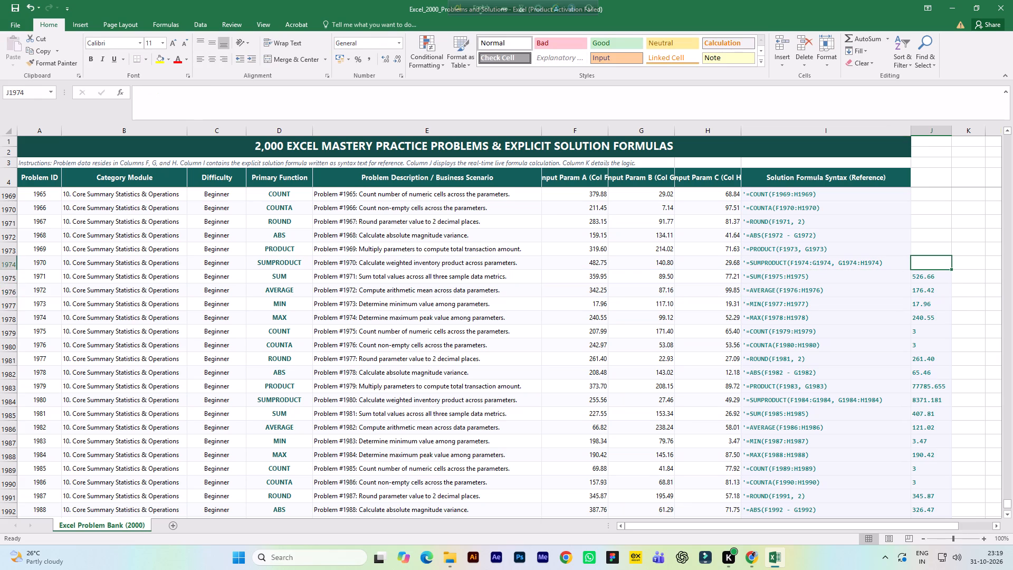
pyautogui.press('Left')
pyautogui.hotkey('ctrl', 'c')
pyautogui.press('Right')
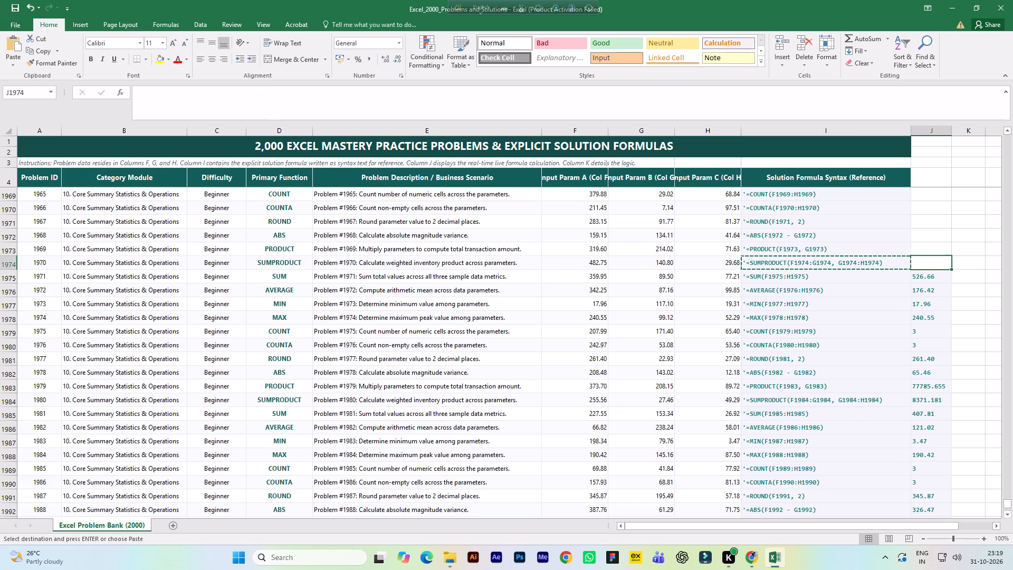
pyautogui.hotkey('ctrl', 'v')
pyautogui.press('F2')
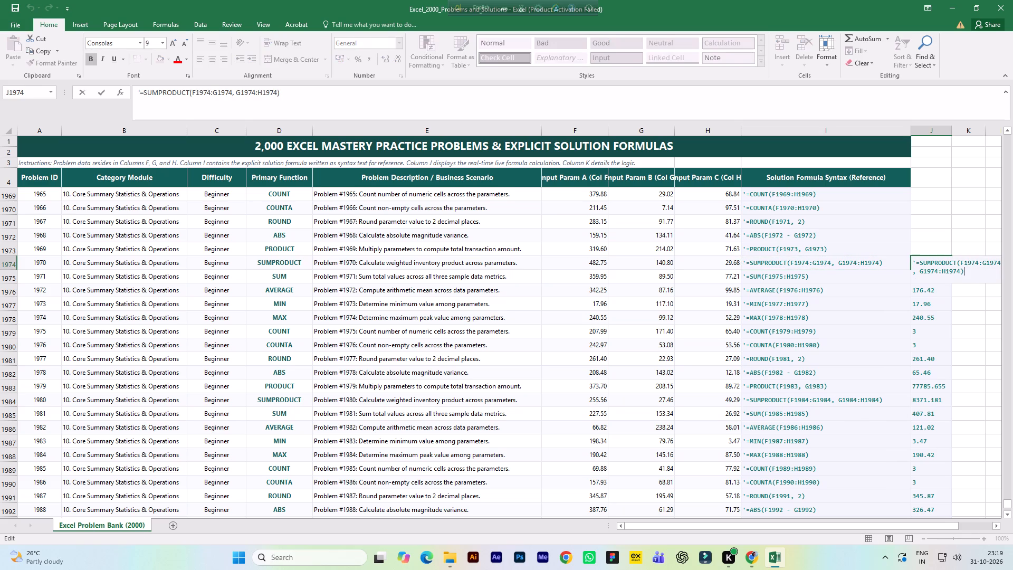
pyautogui.hotkey('ctrl', 'Left')
pyautogui.hotkey('ctrl', 'Left')
pyautogui.hotkey('ctrl', 'Left')
pyautogui.hotkey('ctrl', 'Right')
pyautogui.hotkey('ctrl', 'Left')
pyautogui.hotkey('ctrl', 'Left')
pyautogui.hotkey('ctrl', 'Right')
pyautogui.press('Up')
pyautogui.press('Left')
pyautogui.press('BackSpace')
pyautogui.press('Return')
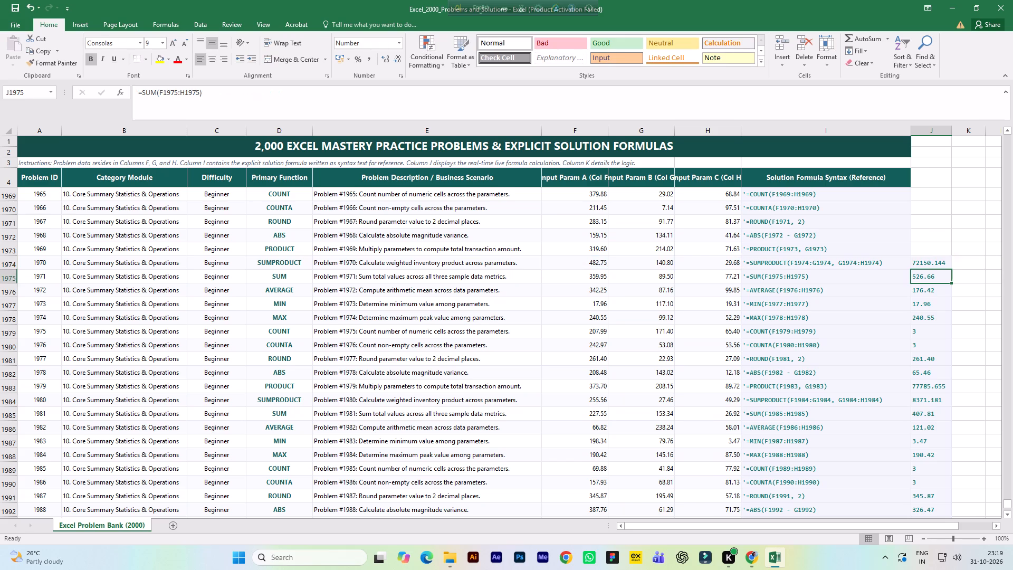
# Copy the PRODUCT formula text from I1973 into J1973 and remove its leading apostrophe to make it a live formula.
pyautogui.scroll(3, 957, 303)
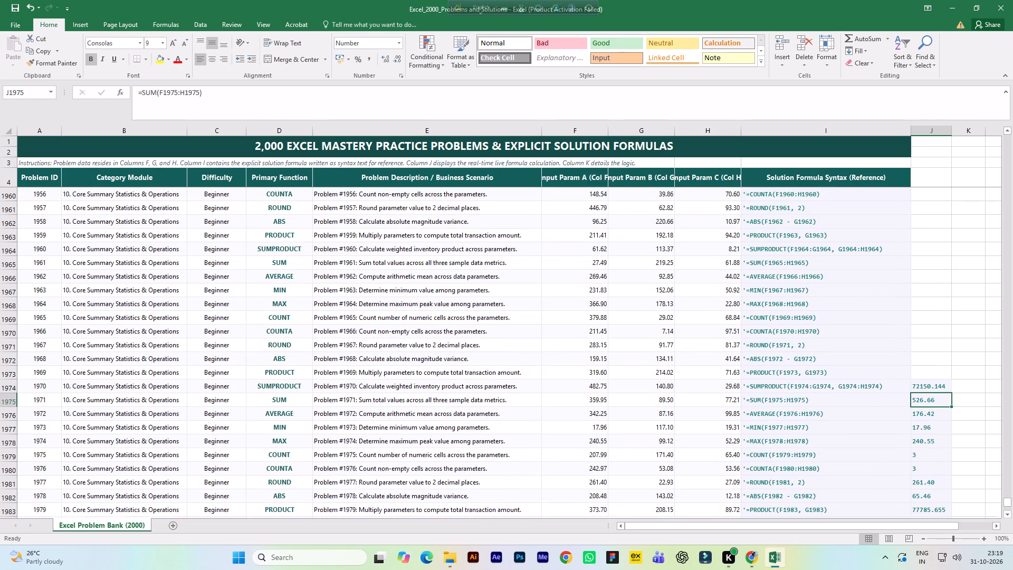
pyautogui.press('Up')
pyautogui.press('Up')
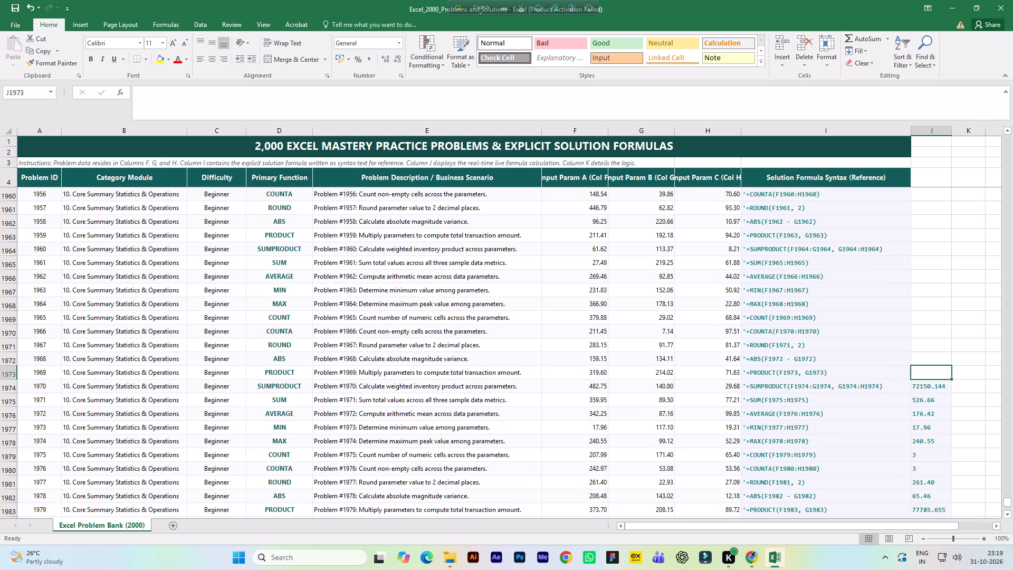
pyautogui.press('Left')
pyautogui.hotkey('ctrl', 'c')
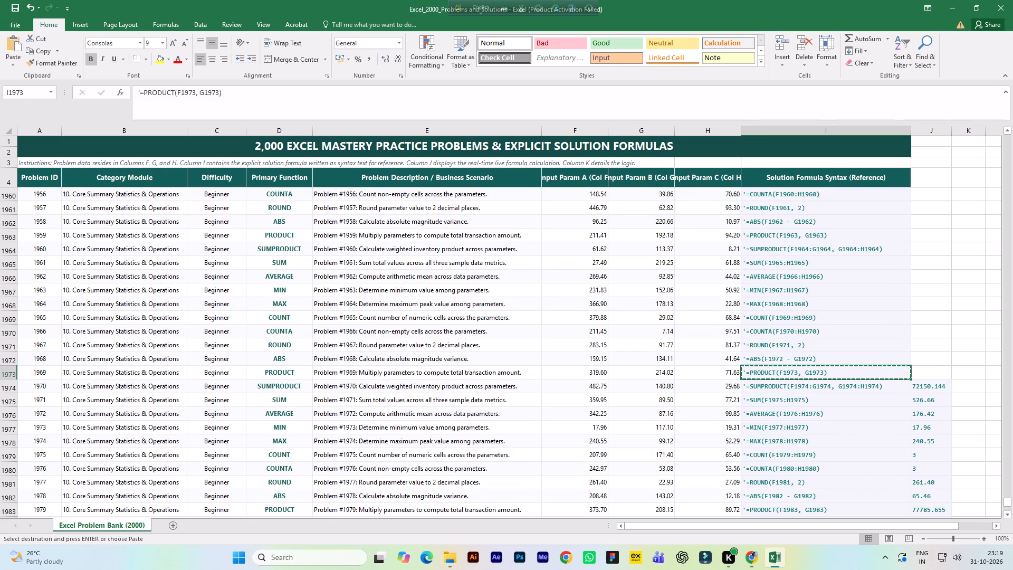
pyautogui.press('Right')
pyautogui.hotkey('ctrl', 'v')
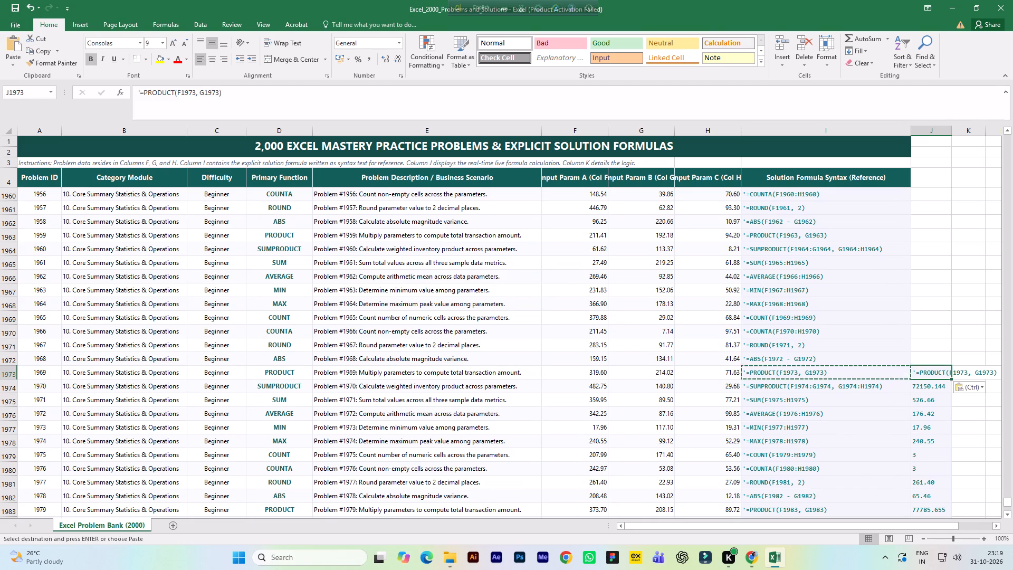
pyautogui.press('F2')
pyautogui.hotkey('ctrl', 'Left')
pyautogui.hotkey('ctrl', 'Left')
pyautogui.hotkey('ctrl', 'Left')
pyautogui.press('Right')
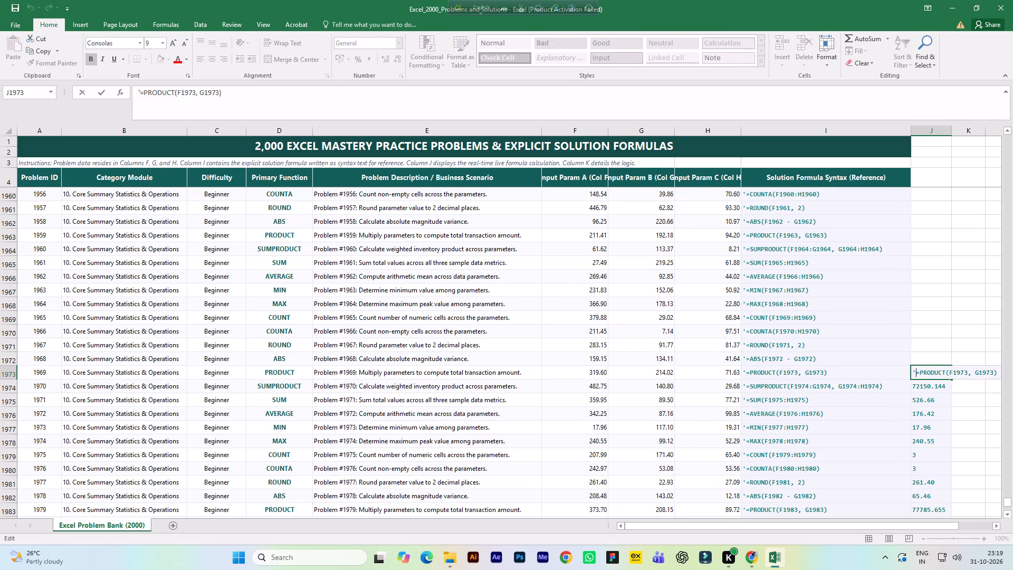
pyautogui.press('BackSpace')
pyautogui.press('Return')
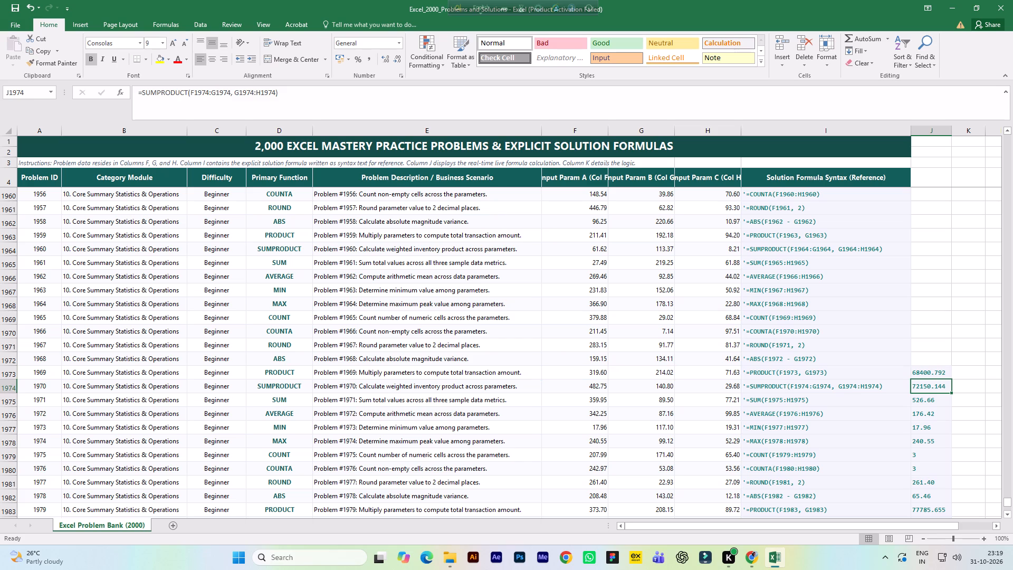
# Check the Rumble upload progress in Chrome and return to the Excel problem bank.
pyautogui.press('Up')
pyautogui.press('Up')
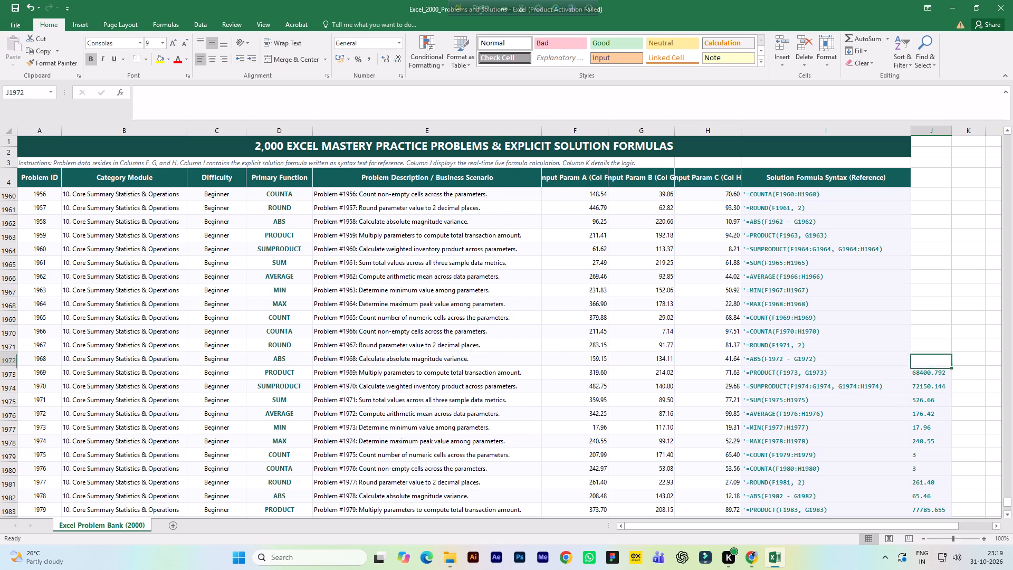
pyautogui.click(758, 557)
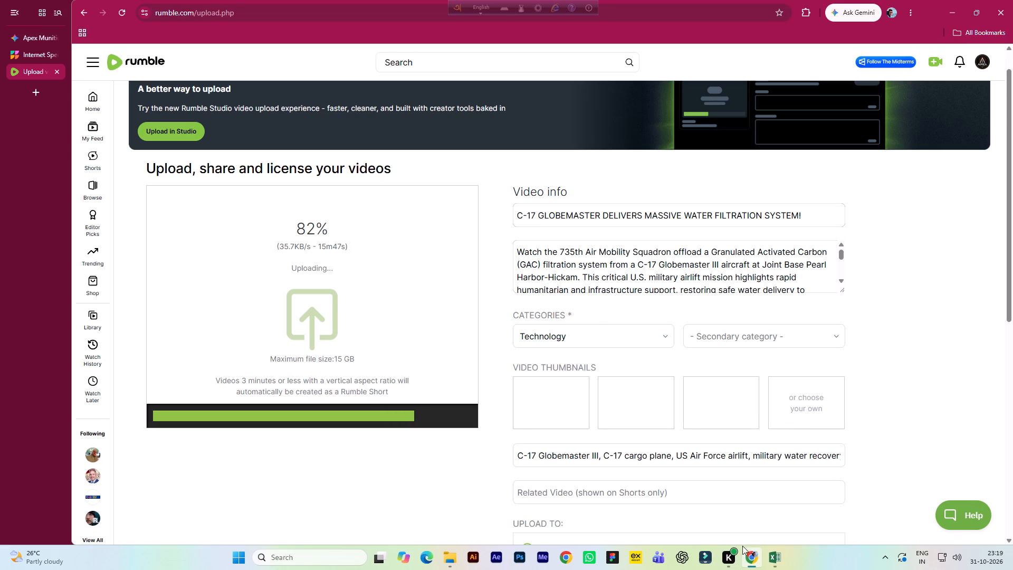
pyautogui.click(750, 558)
pyautogui.click(751, 558)
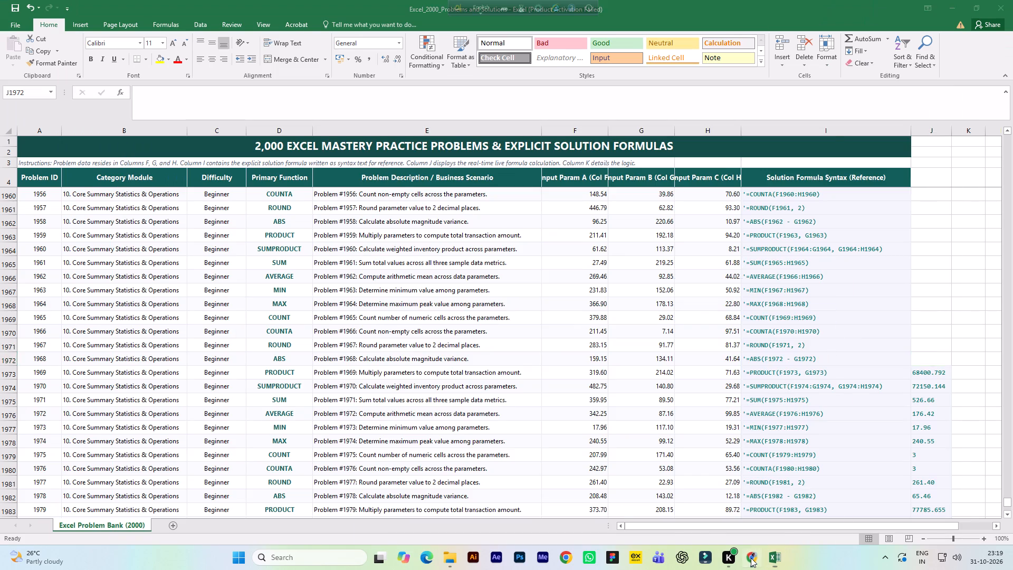
pyautogui.click(773, 557)
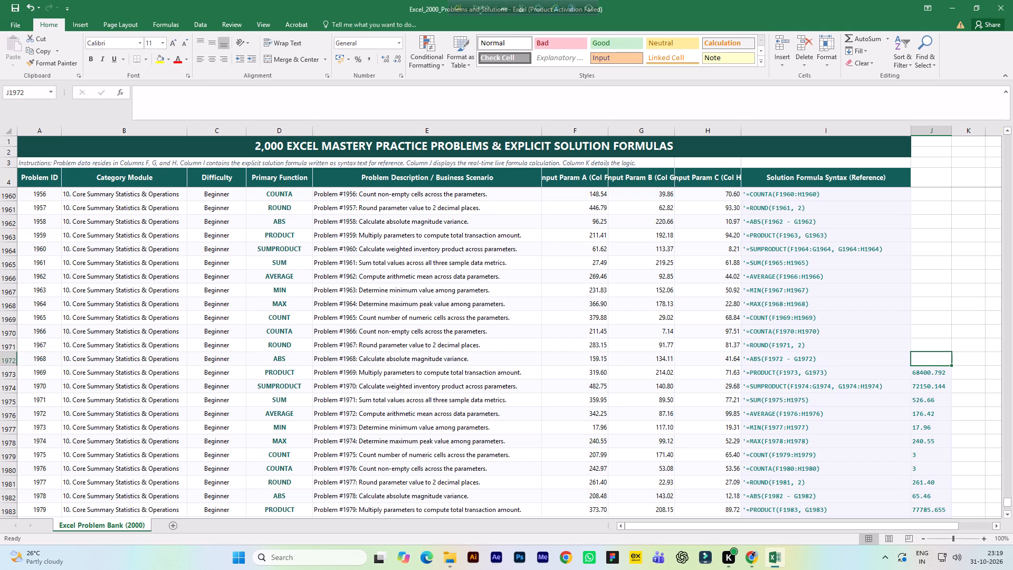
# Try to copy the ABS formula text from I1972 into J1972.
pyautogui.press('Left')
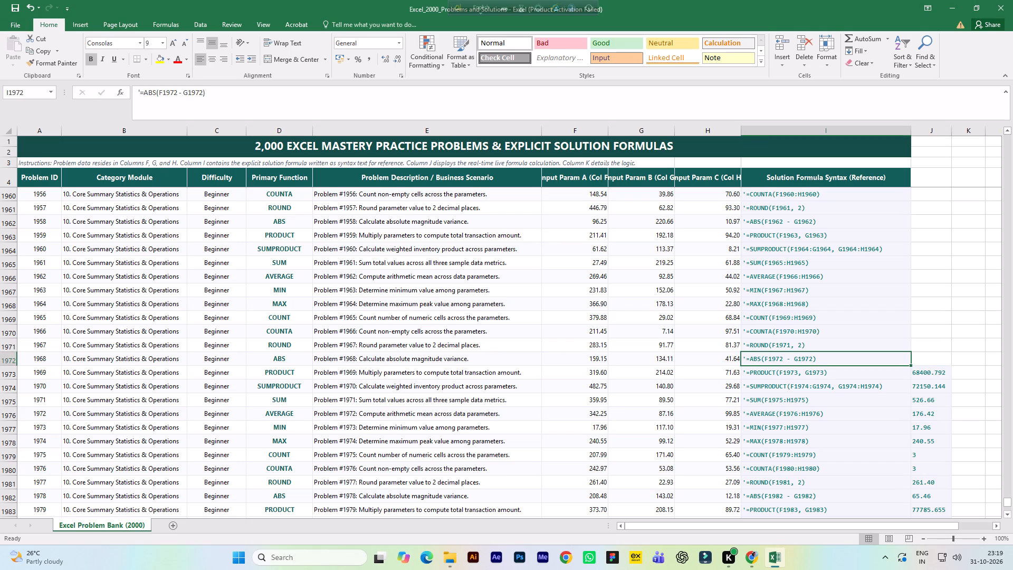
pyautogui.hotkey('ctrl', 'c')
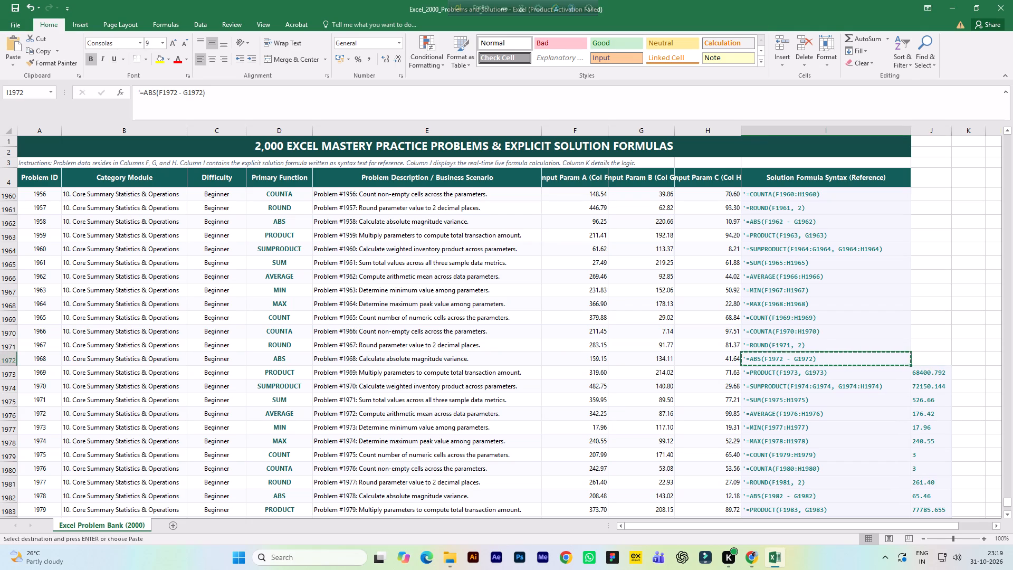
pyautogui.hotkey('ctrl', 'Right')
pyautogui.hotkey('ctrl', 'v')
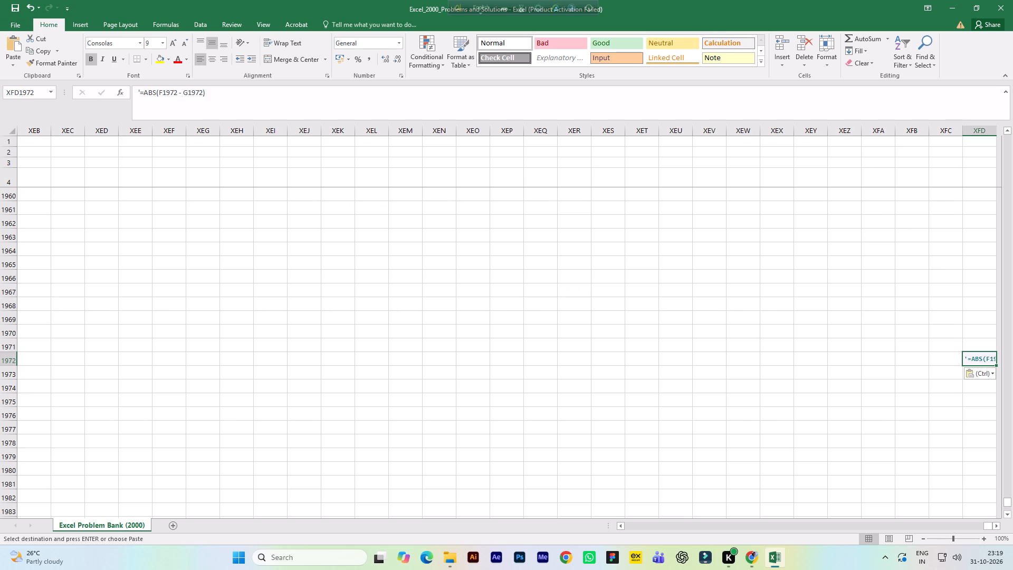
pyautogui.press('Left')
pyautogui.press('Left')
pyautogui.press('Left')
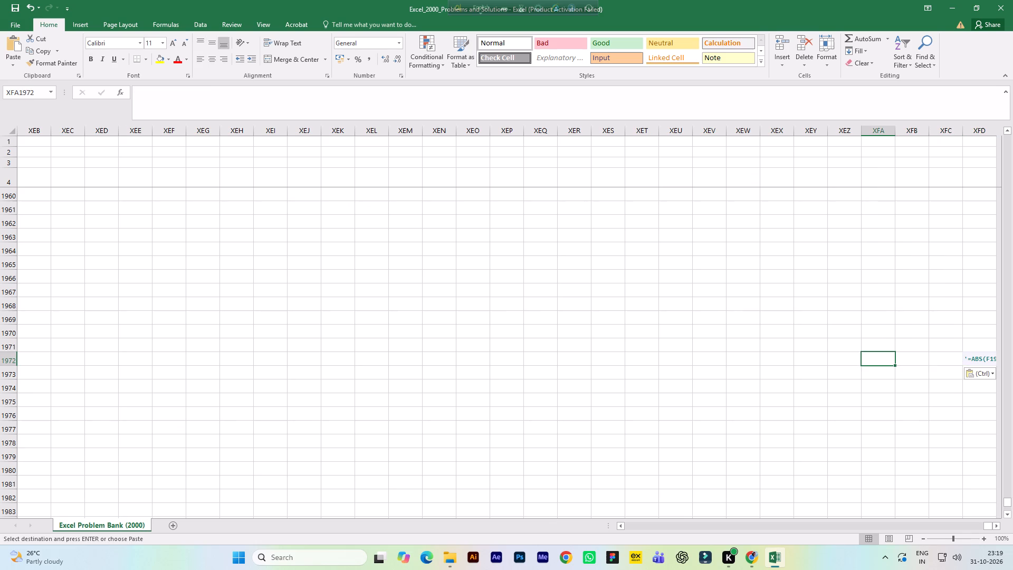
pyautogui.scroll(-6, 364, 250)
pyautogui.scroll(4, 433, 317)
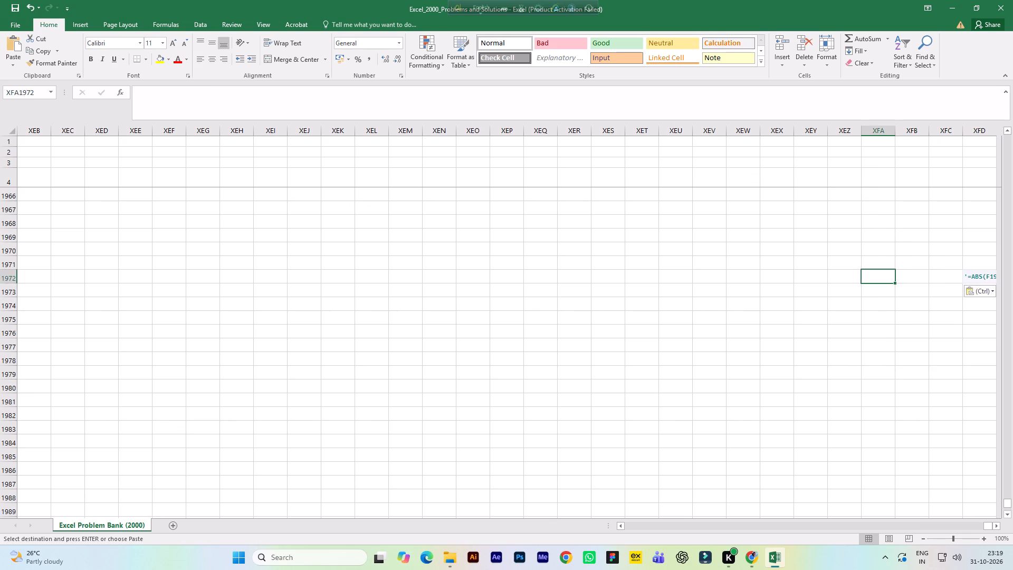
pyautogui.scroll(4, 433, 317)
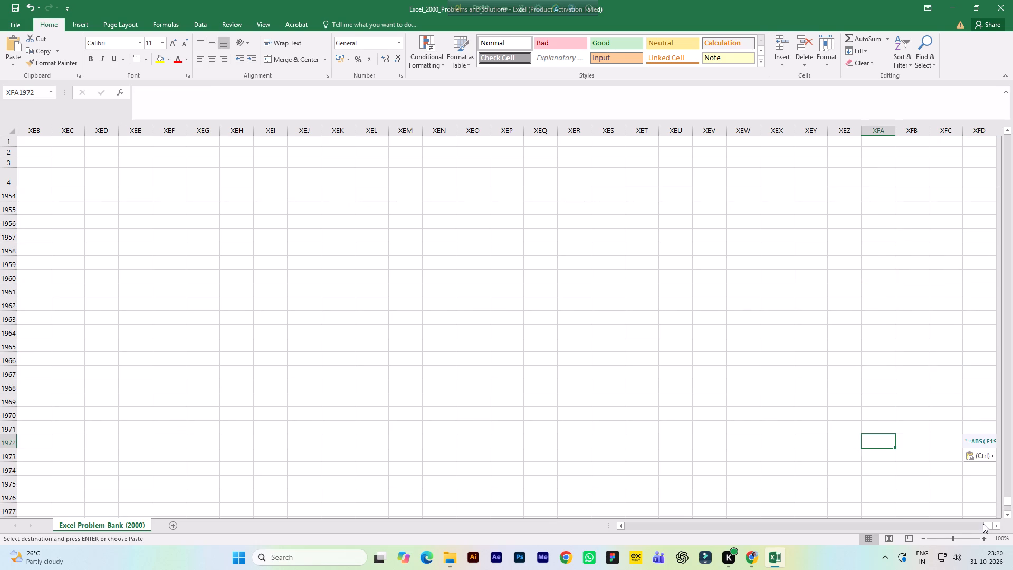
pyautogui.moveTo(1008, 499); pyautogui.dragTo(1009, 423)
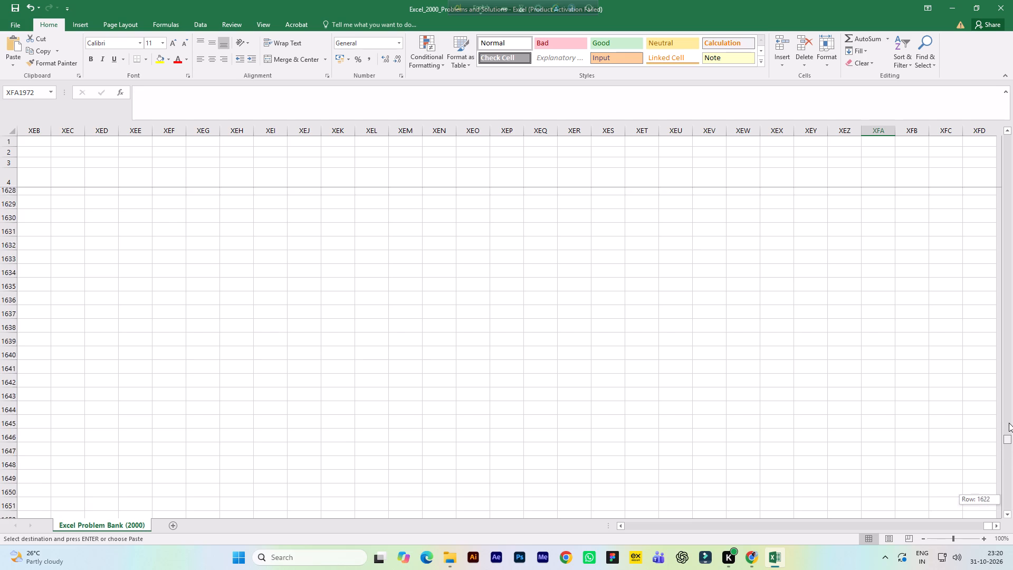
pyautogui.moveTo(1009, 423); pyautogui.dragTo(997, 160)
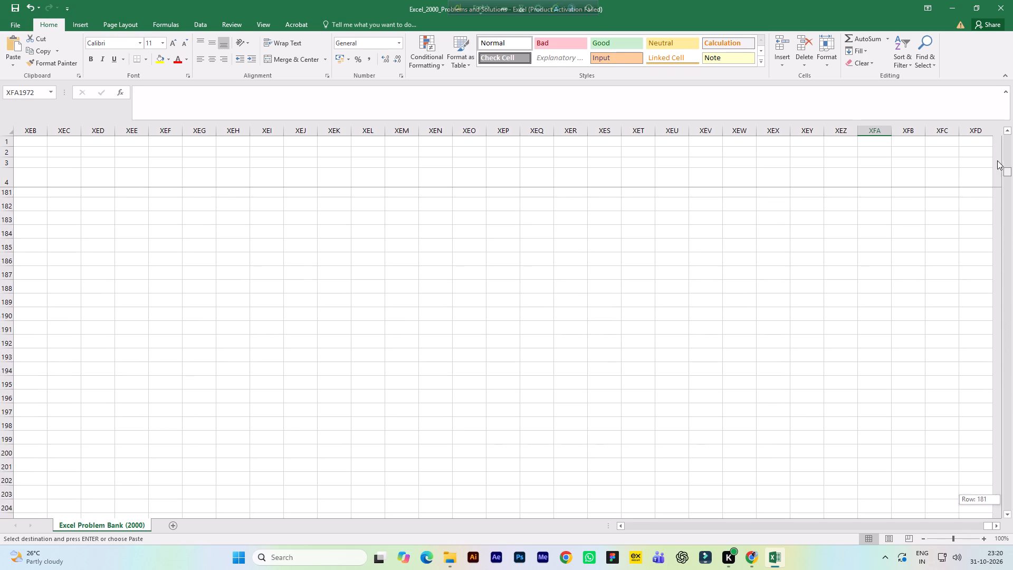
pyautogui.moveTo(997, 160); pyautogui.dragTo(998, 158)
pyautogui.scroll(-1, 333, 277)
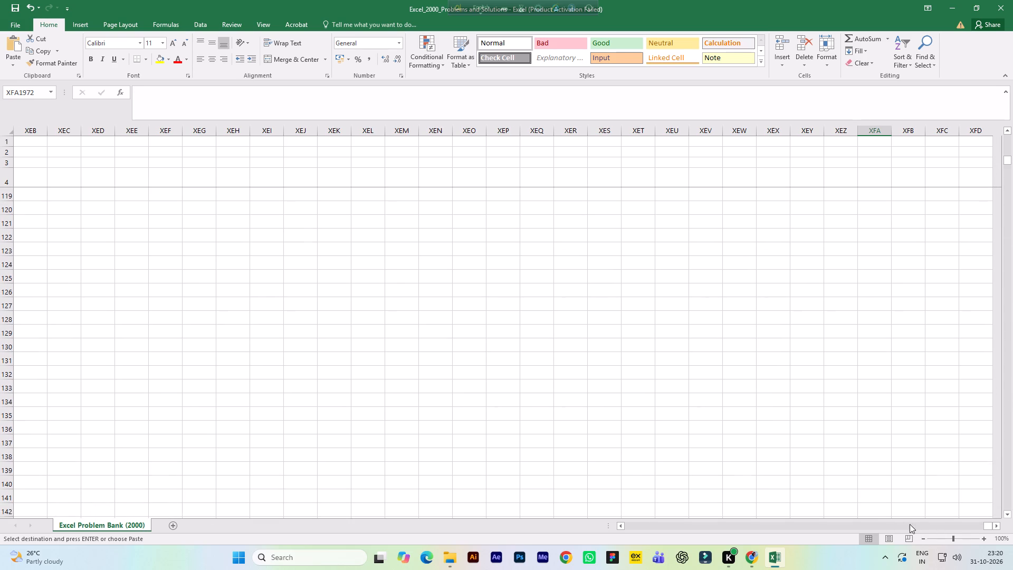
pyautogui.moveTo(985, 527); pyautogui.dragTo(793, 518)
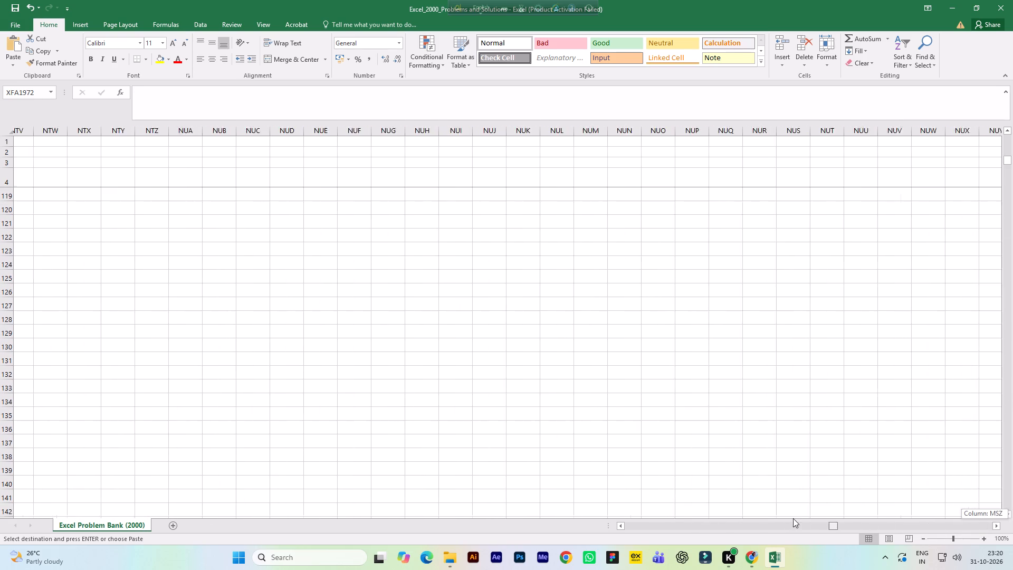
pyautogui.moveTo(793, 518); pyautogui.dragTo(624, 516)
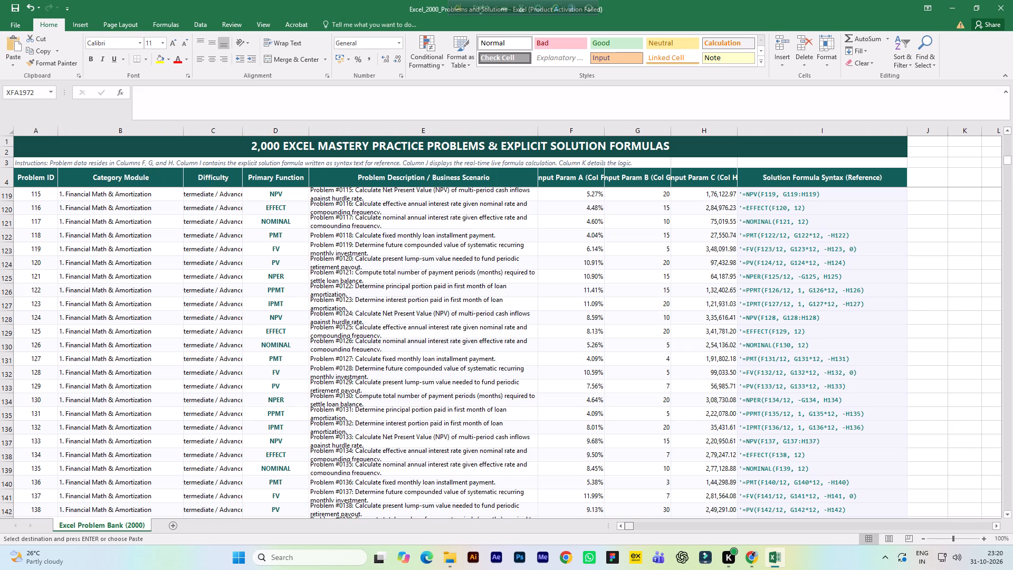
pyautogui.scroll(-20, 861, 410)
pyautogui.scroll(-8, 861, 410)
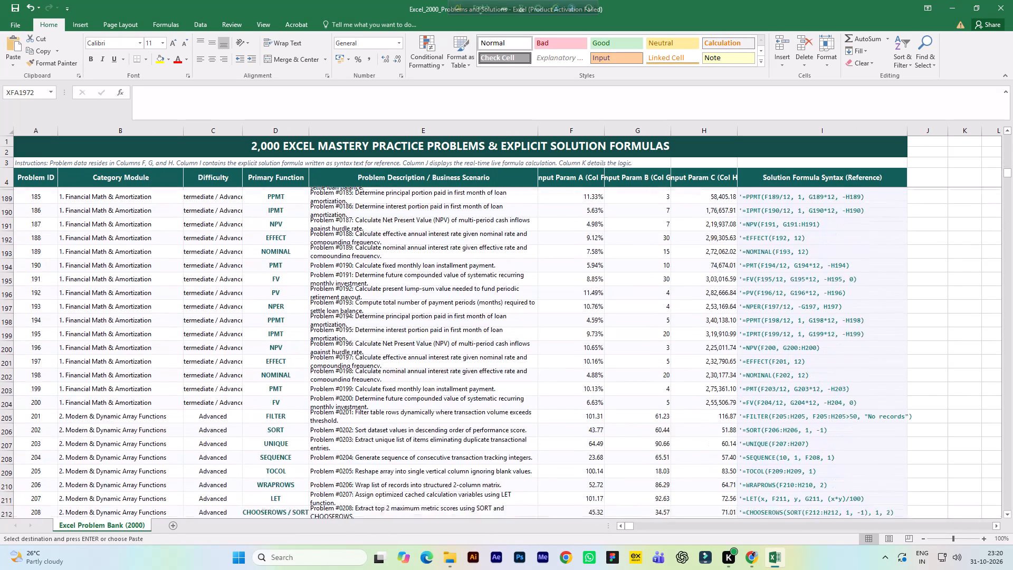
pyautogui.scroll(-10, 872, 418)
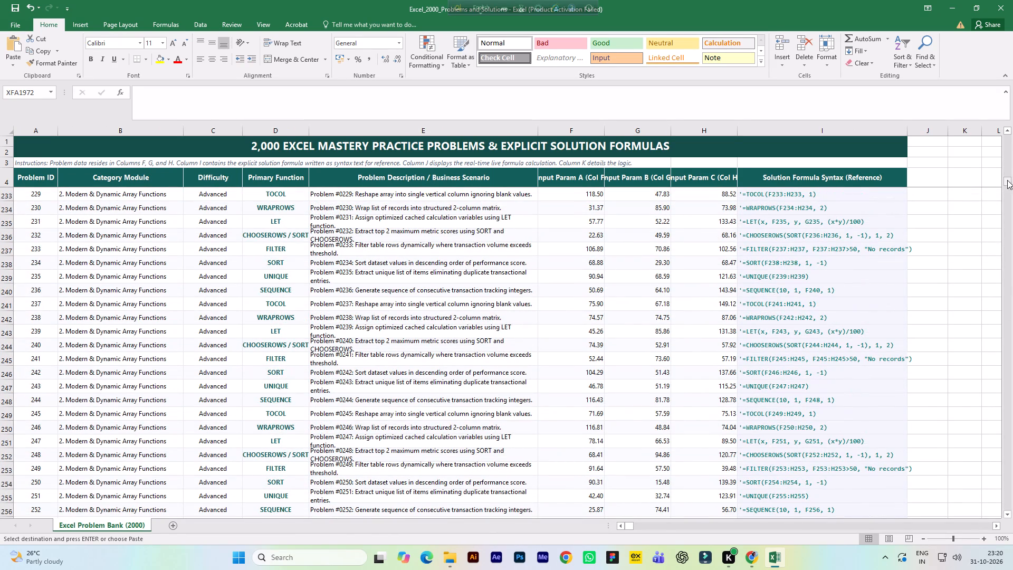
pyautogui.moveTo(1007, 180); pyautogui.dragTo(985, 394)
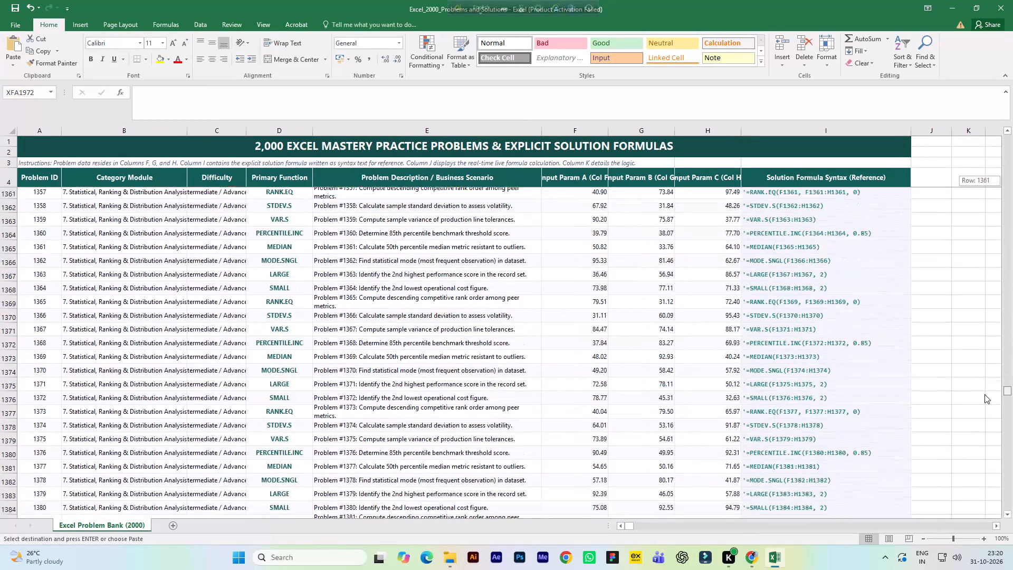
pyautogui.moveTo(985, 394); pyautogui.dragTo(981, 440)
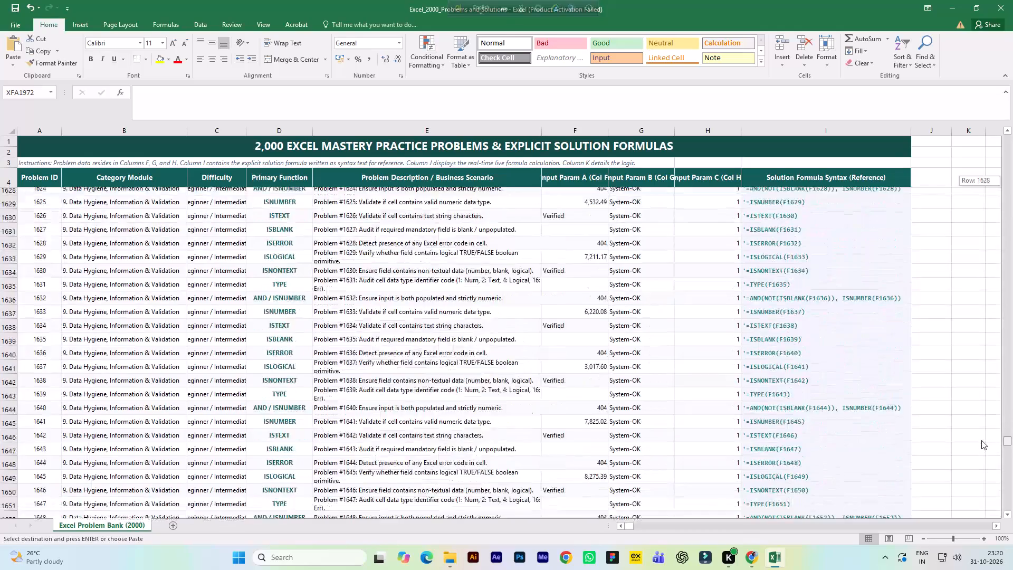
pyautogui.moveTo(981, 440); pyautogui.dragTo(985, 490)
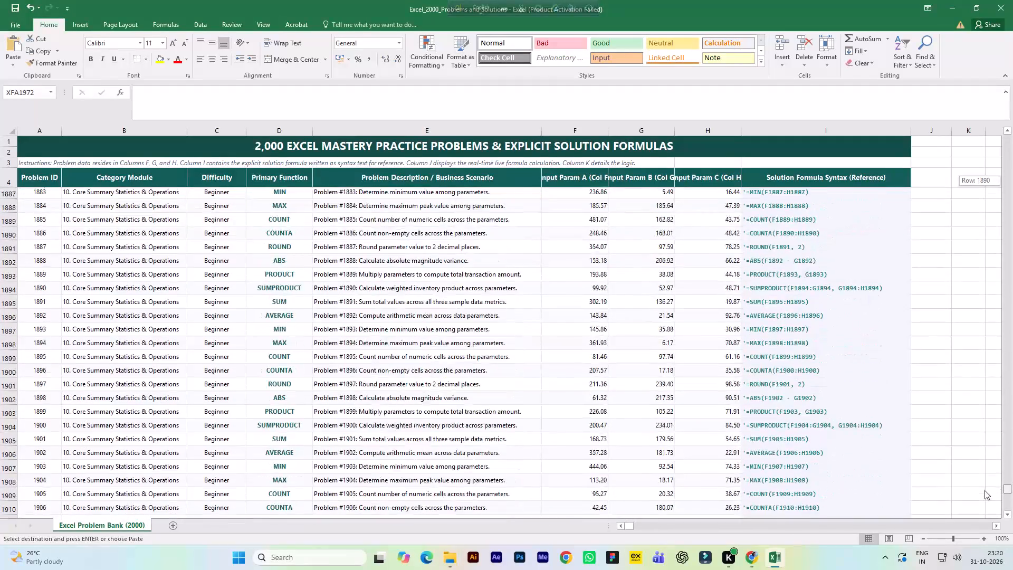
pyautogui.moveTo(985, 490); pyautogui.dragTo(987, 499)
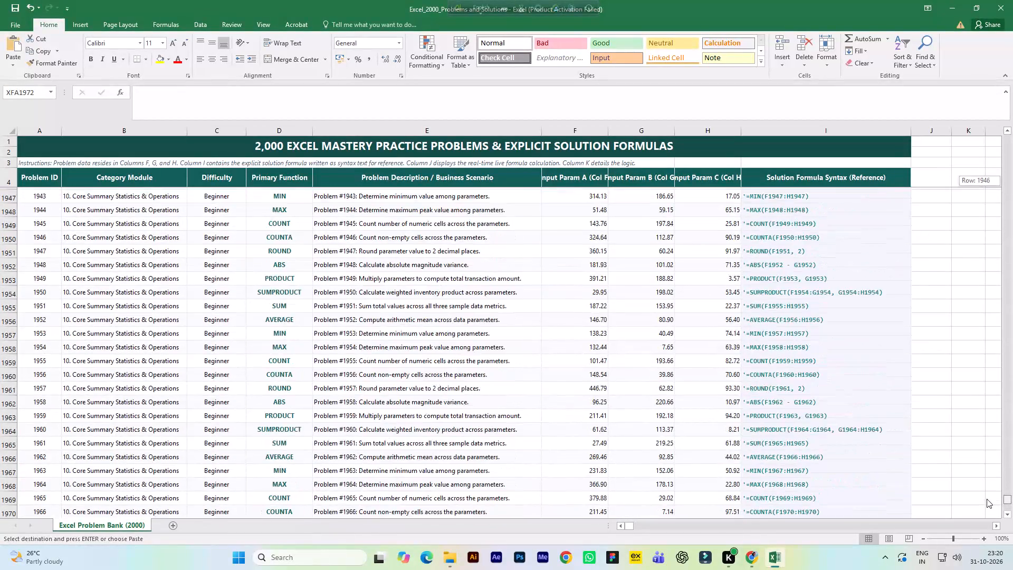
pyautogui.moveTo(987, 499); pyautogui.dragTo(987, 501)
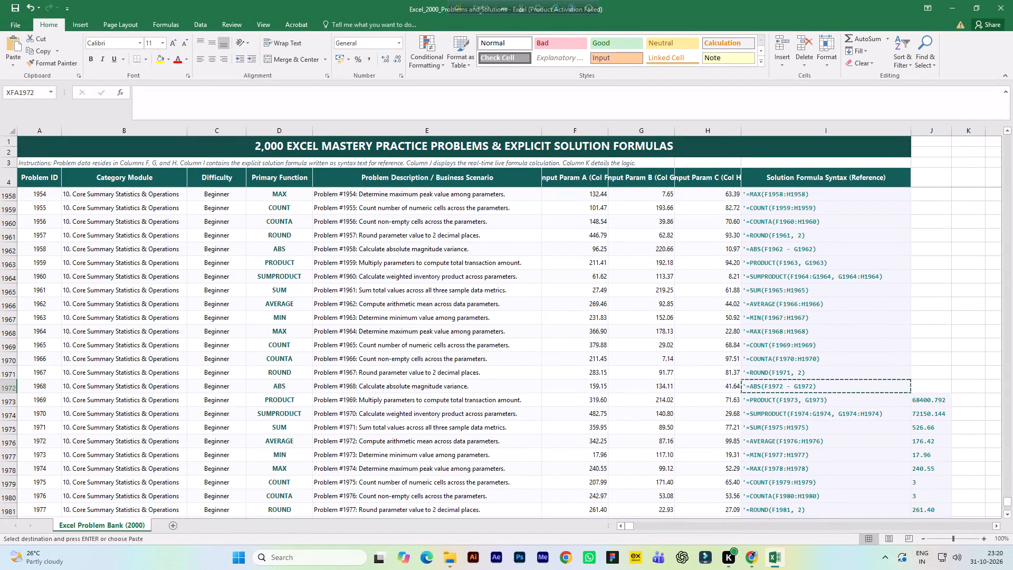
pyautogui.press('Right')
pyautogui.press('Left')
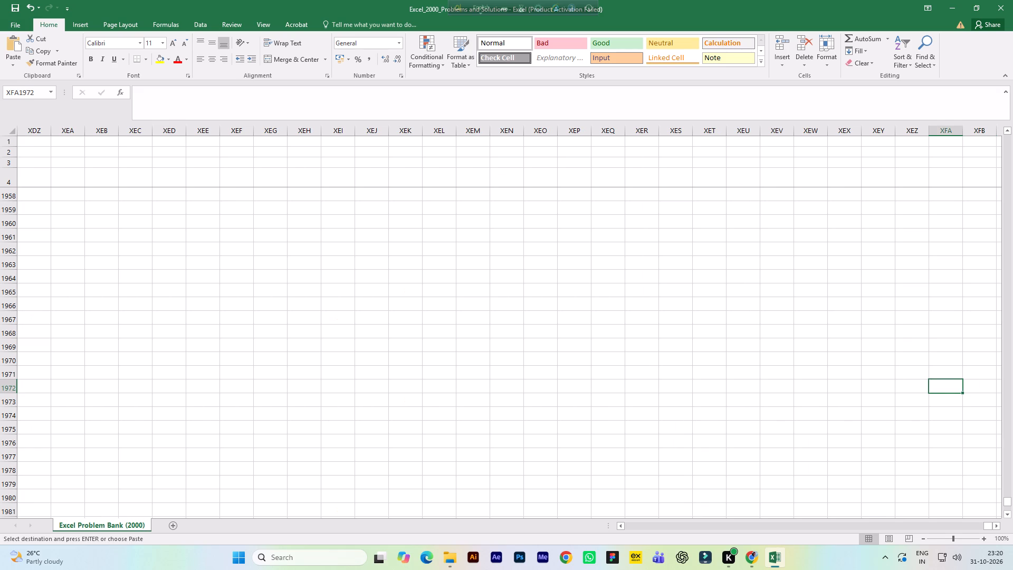
# Close the problem bank workbook without saving its changes.
pyautogui.click(1008, 5)
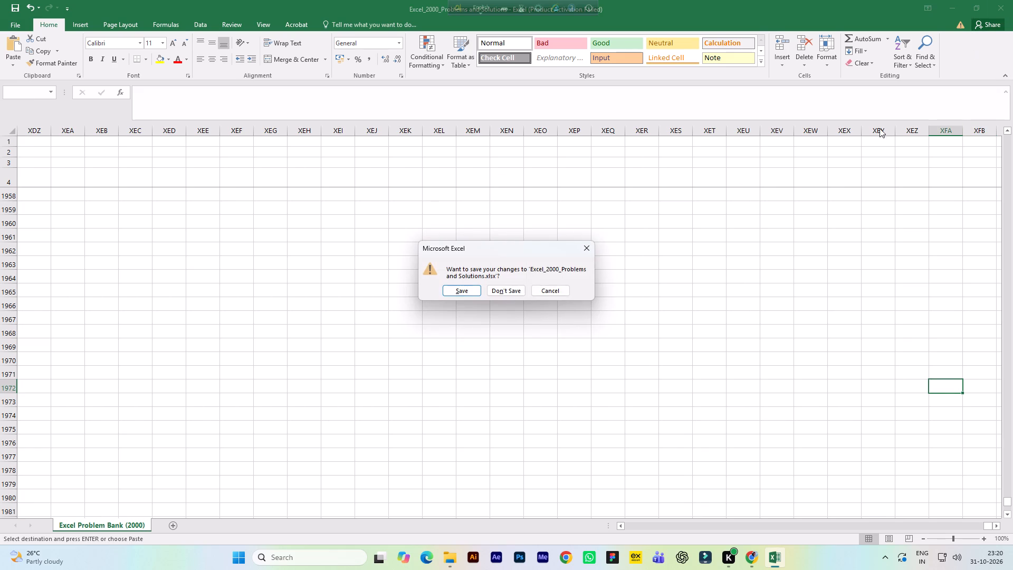
pyautogui.click(520, 291)
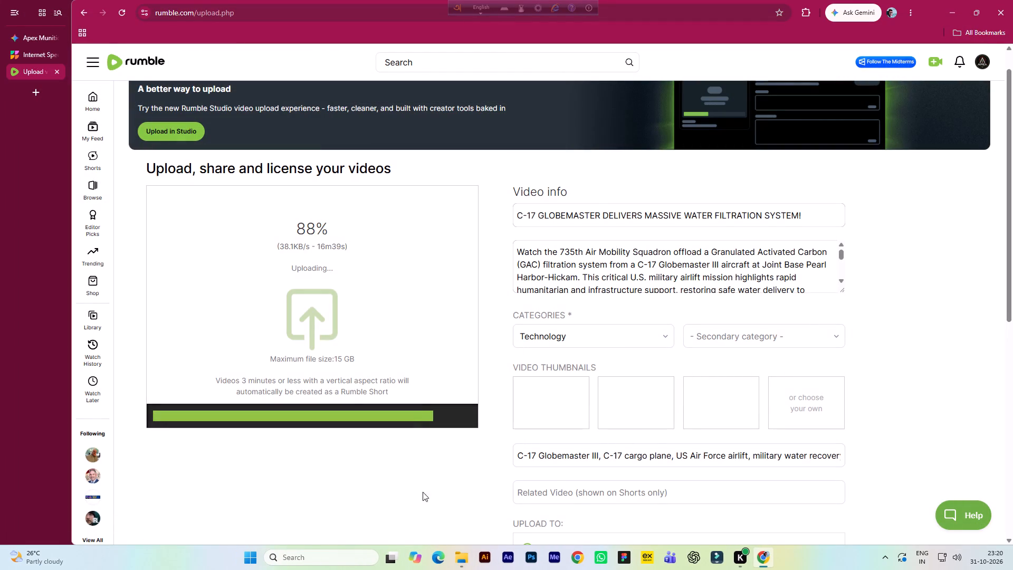
# Switch to File Explorer and reopen the Excel_2000_Problems and Solutions workbook from New Volume (E:).
pyautogui.click(457, 554)
pyautogui.click(574, 307)
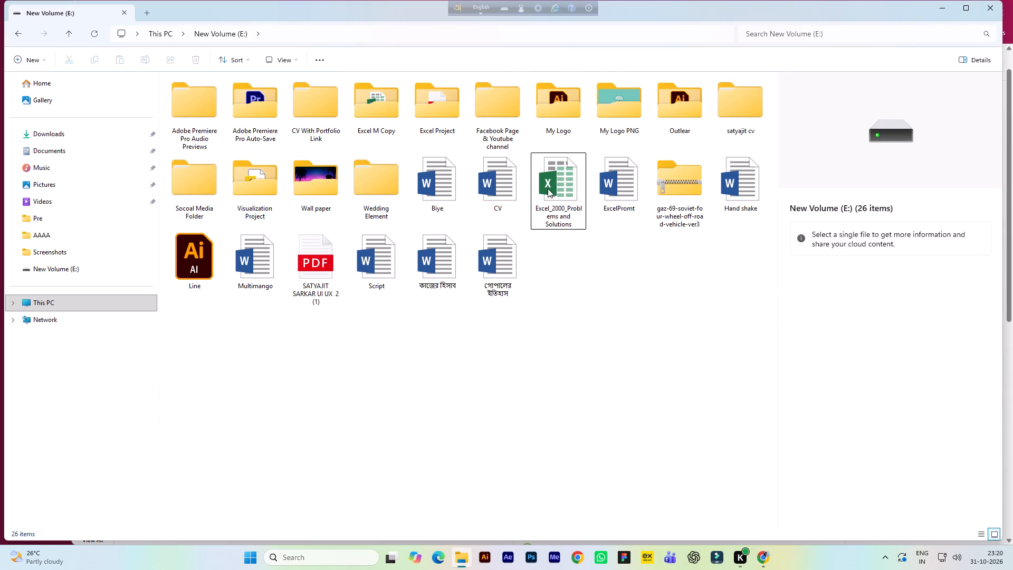
pyautogui.doubleClick(556, 186)
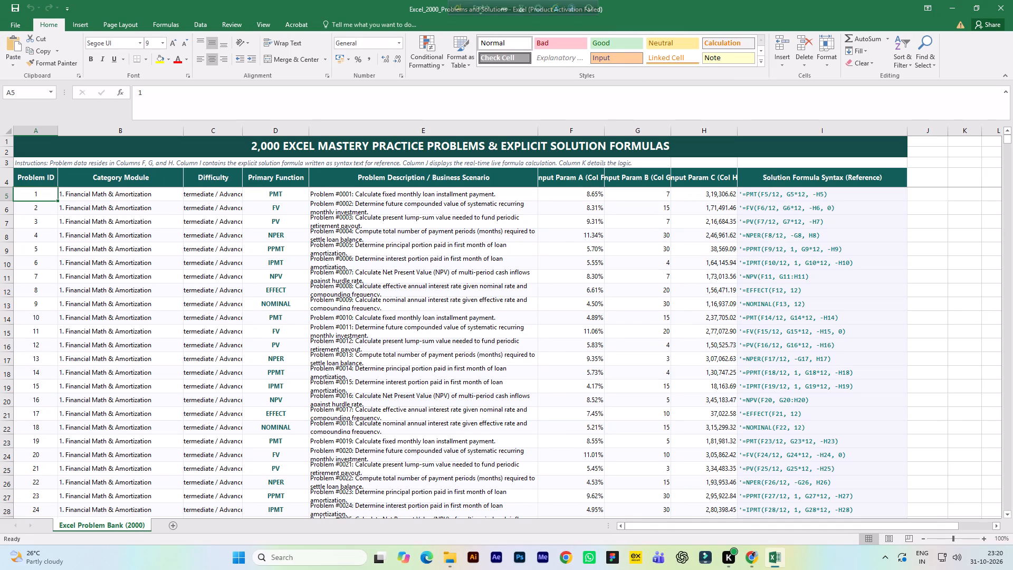
# Look down the opening Financial Math & Amortization rows along column J, starting from J11.
pyautogui.click(781, 280)
pyautogui.press('Right')
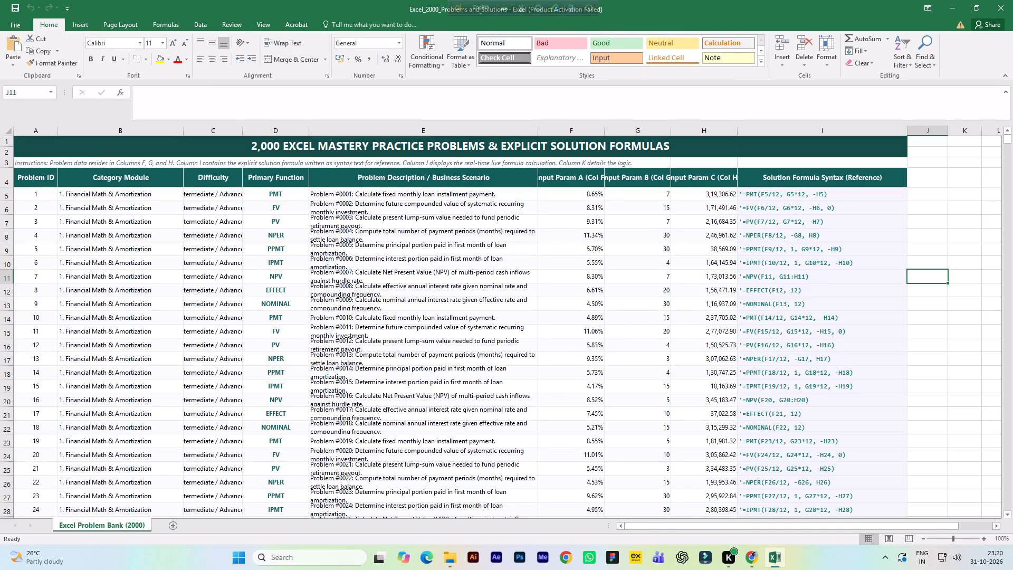
pyautogui.press('Down')
pyautogui.press('Down')
pyautogui.press('Down')
pyautogui.press('Down')
pyautogui.press('Down')
pyautogui.press('Down')
pyautogui.press('Down')
pyautogui.press('Down')
pyautogui.press('Down')
pyautogui.press('Down')
pyautogui.press('Down')
pyautogui.press('Down')
pyautogui.press('Down')
pyautogui.press('Down')
pyautogui.press('Down')
pyautogui.press('Down')
pyautogui.press('Down')
pyautogui.press('Down')
pyautogui.press('Down')
pyautogui.press('Down')
pyautogui.press('Down')
pyautogui.press('Down')
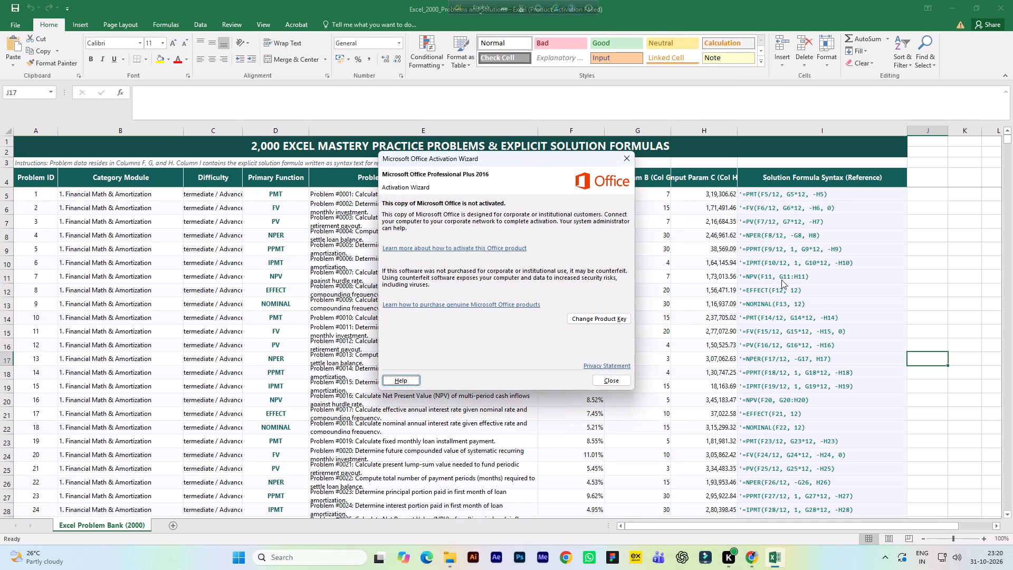
# Dismiss the Microsoft Office Activation Wizard.
pyautogui.click(619, 163)
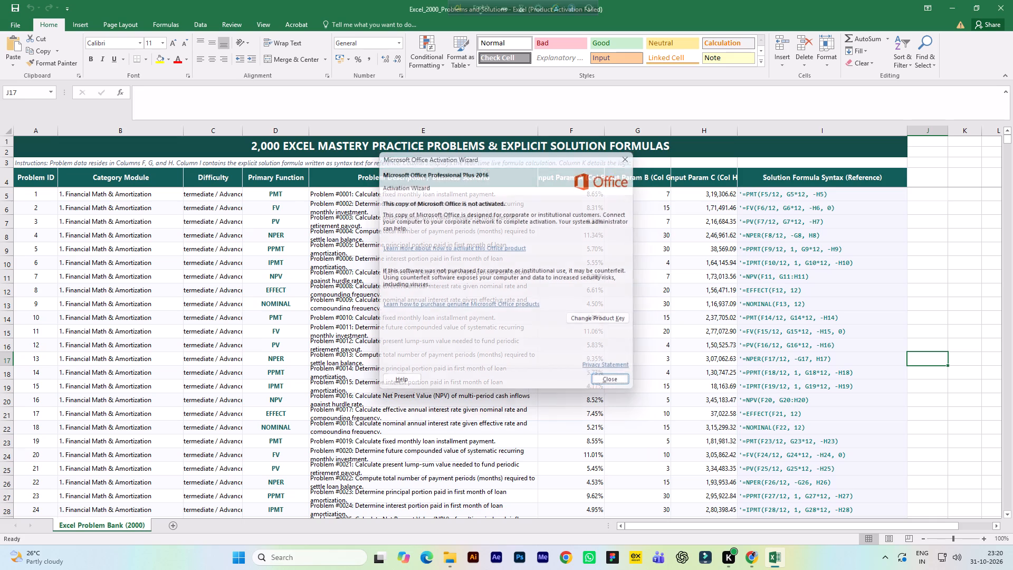
# Look through the problem bank's solution formula texts from the financial rows on to the Core Summary Statistics & Operations module.
pyautogui.press('Down')
pyautogui.press('Down')
pyautogui.press('Down')
pyautogui.press('Down')
pyautogui.press('Down')
pyautogui.press('Down')
pyautogui.press('Down')
pyautogui.press('Down')
pyautogui.press('Down')
pyautogui.press('Down')
pyautogui.press('Down')
pyautogui.press('Down')
pyautogui.press('Down')
pyautogui.press('Down')
pyautogui.press('Down')
pyautogui.press('Down')
pyautogui.press('Down')
pyautogui.press('Down')
pyautogui.press('Down')
pyautogui.press('Down')
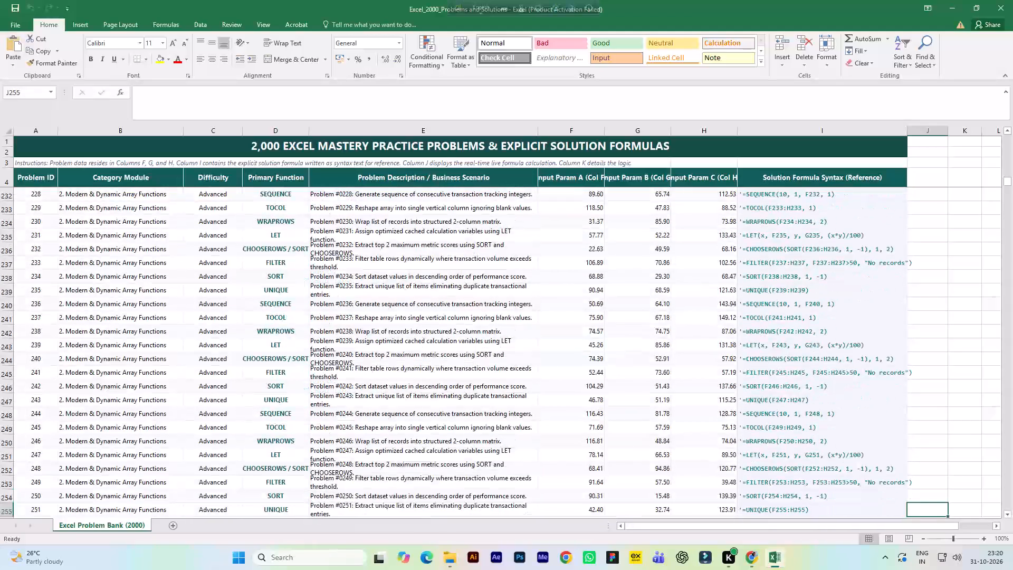
pyautogui.moveTo(1009, 181); pyautogui.dragTo(1009, 188)
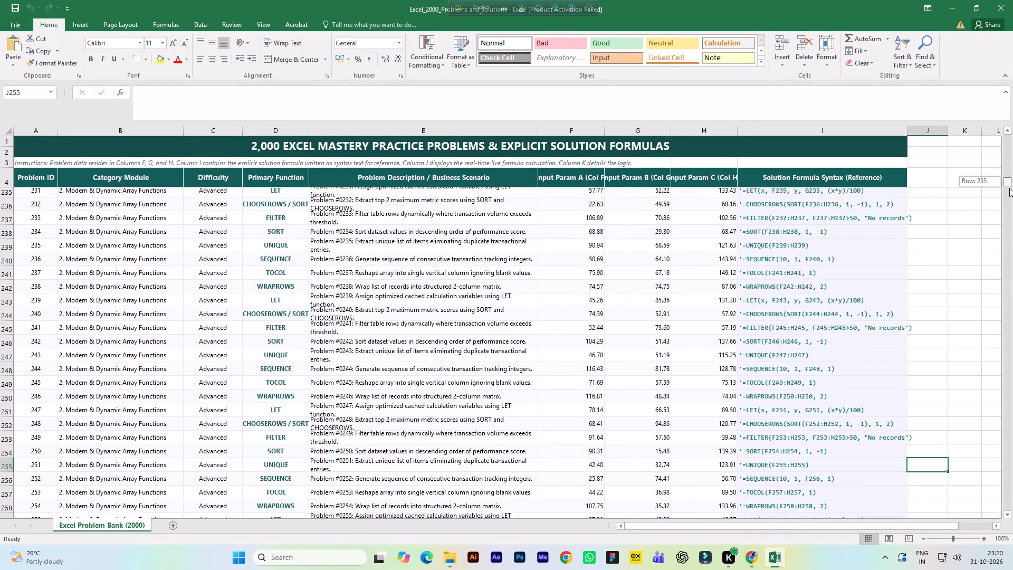
pyautogui.moveTo(1009, 188); pyautogui.dragTo(993, 325)
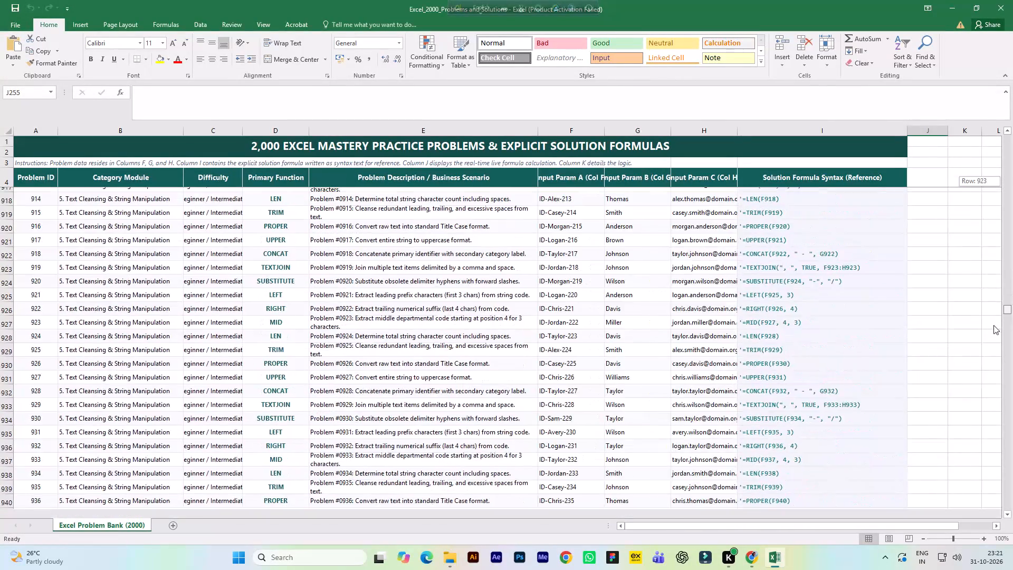
pyautogui.moveTo(993, 325); pyautogui.dragTo(997, 486)
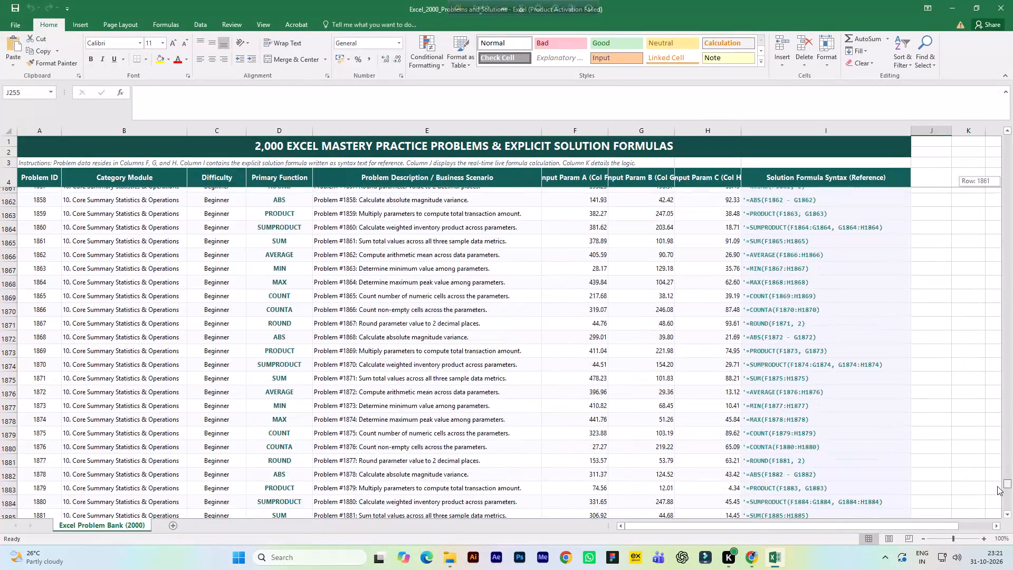
pyautogui.moveTo(997, 486); pyautogui.dragTo(1012, 427)
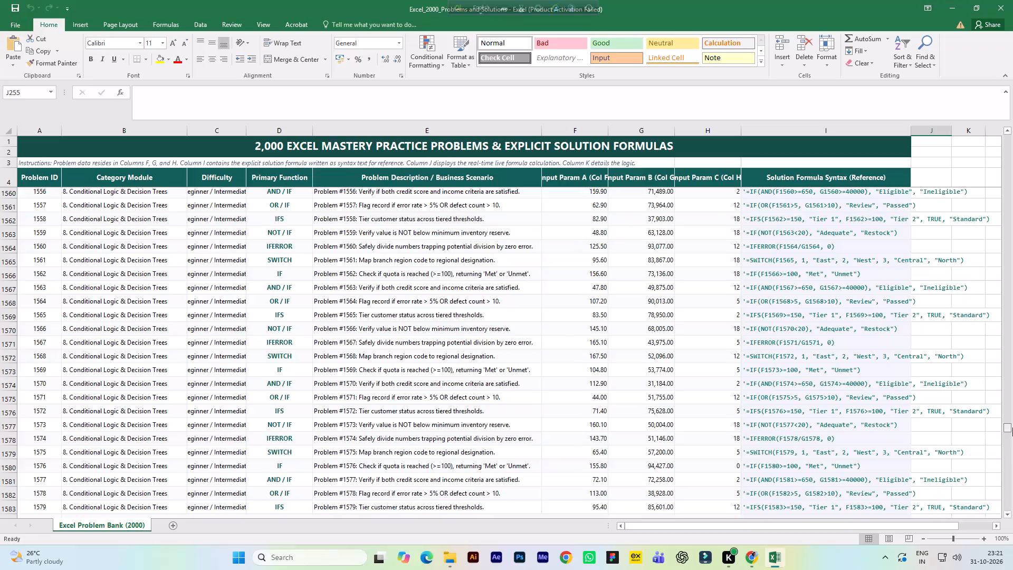
# Examine the column I formula texts in the Conditional Logic & Decision Trees and Statistical, Ranking & Distribution Analysis modules.
pyautogui.click(983, 334)
pyautogui.click(979, 319)
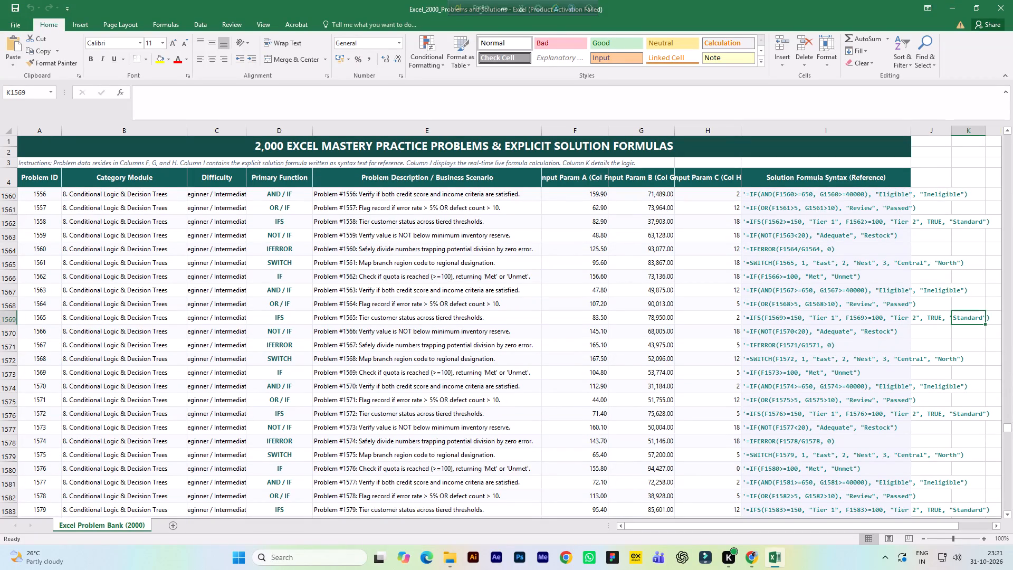
pyautogui.press('Left')
pyautogui.press('Left')
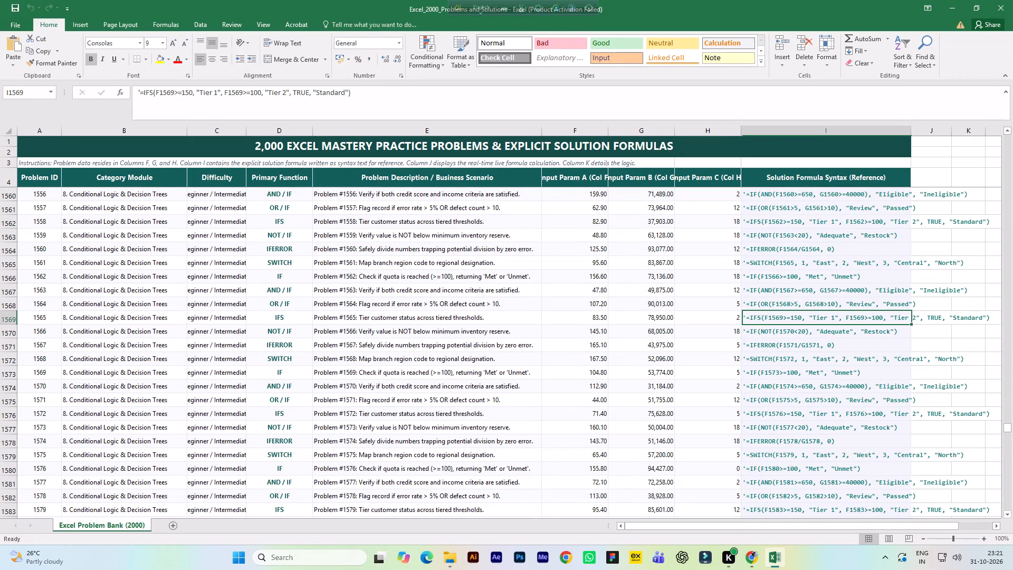
pyautogui.scroll(6, 949, 324)
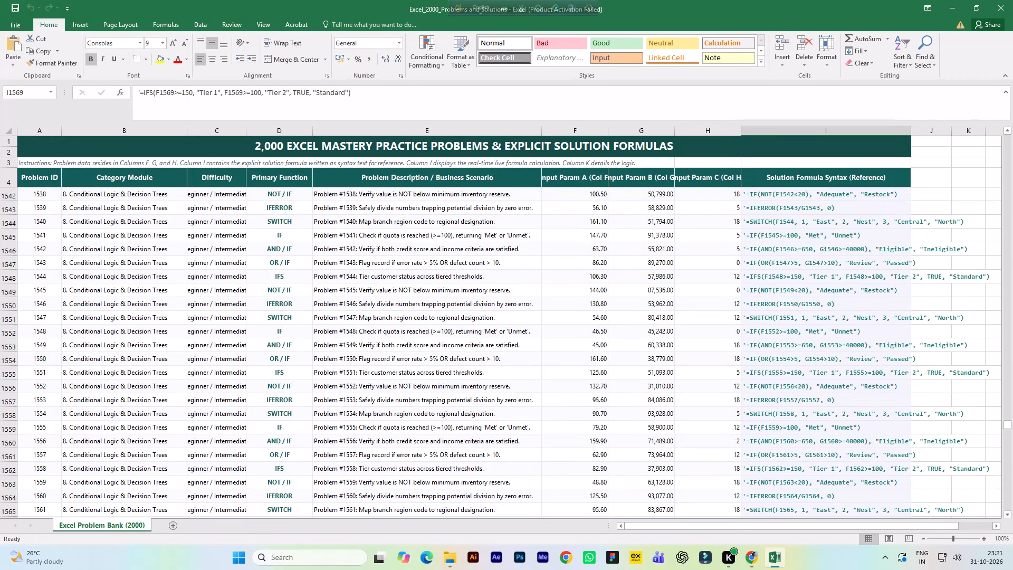
pyautogui.scroll(6, 950, 324)
pyautogui.scroll(-2, 952, 354)
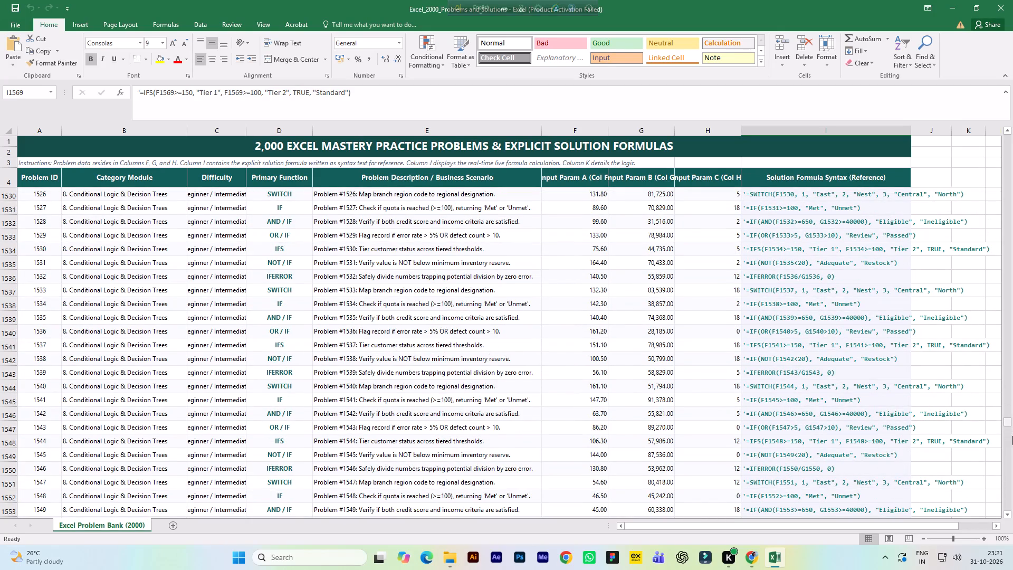
pyautogui.moveTo(1004, 420); pyautogui.dragTo(1002, 390)
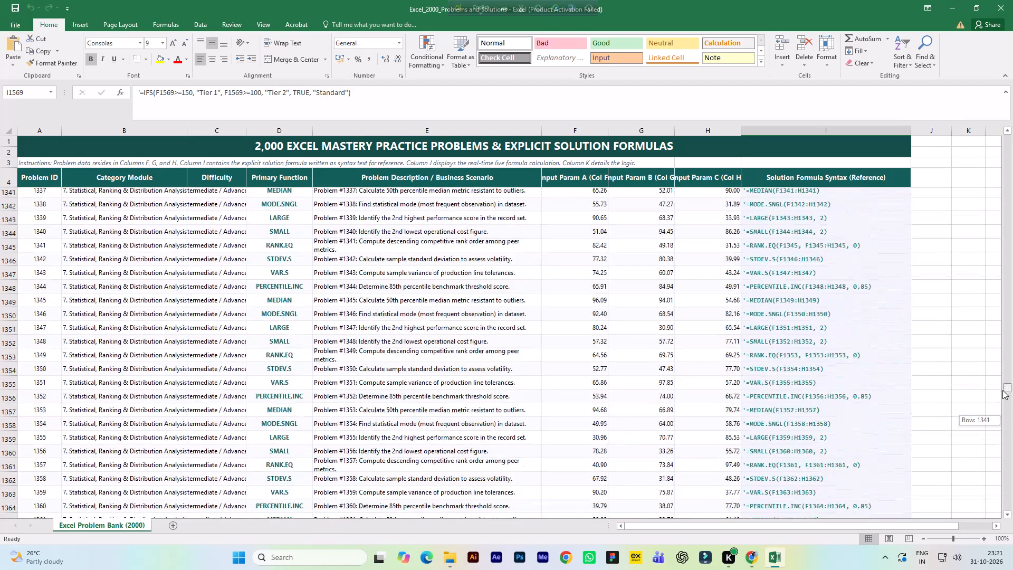
pyautogui.moveTo(1002, 390); pyautogui.dragTo(1003, 393)
pyautogui.click(888, 379)
pyautogui.scroll(-4, 887, 379)
pyautogui.click(943, 379)
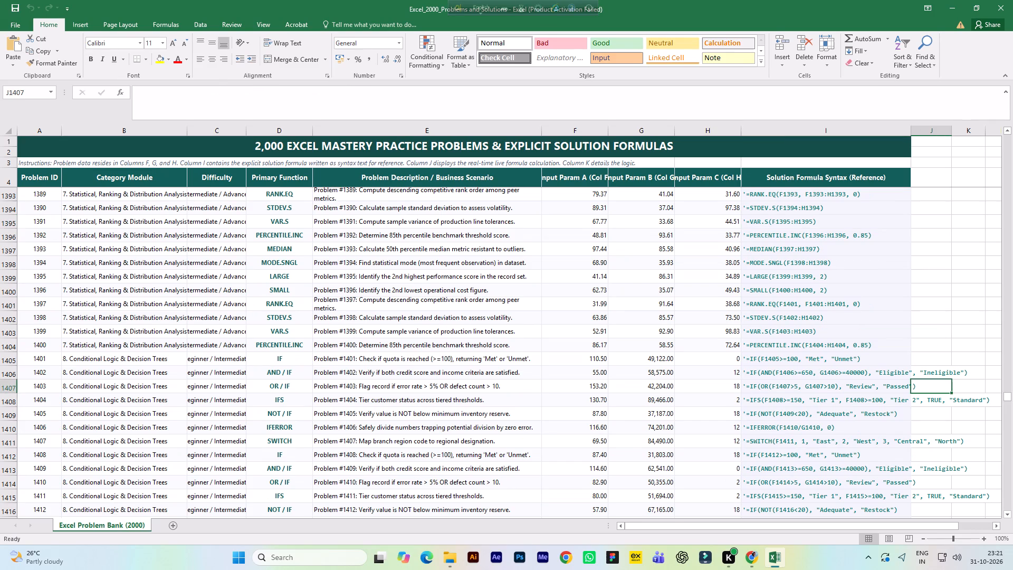
pyautogui.click(909, 316)
pyautogui.scroll(8, 916, 317)
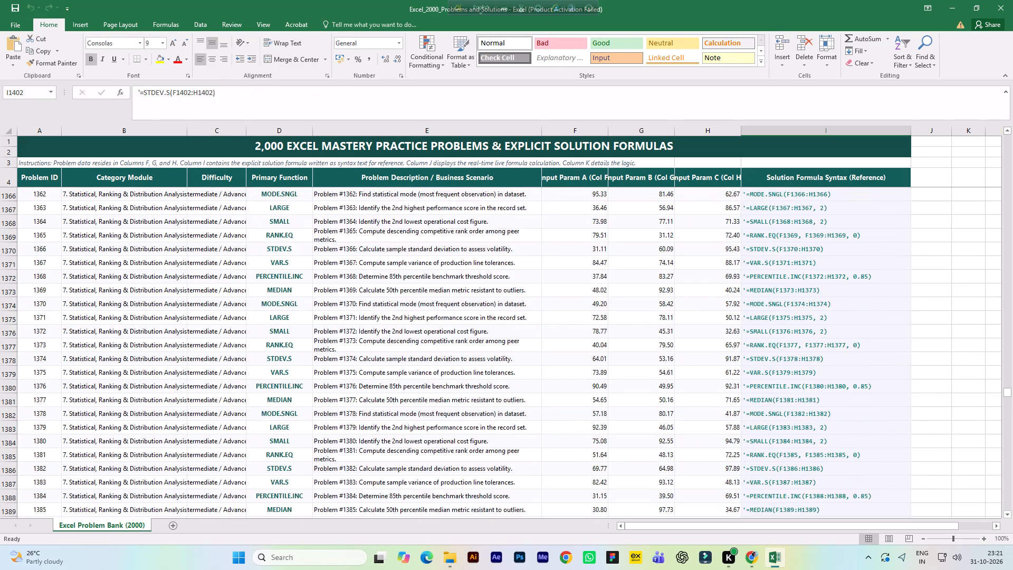
pyautogui.scroll(9, 922, 309)
pyautogui.scroll(-19, 919, 292)
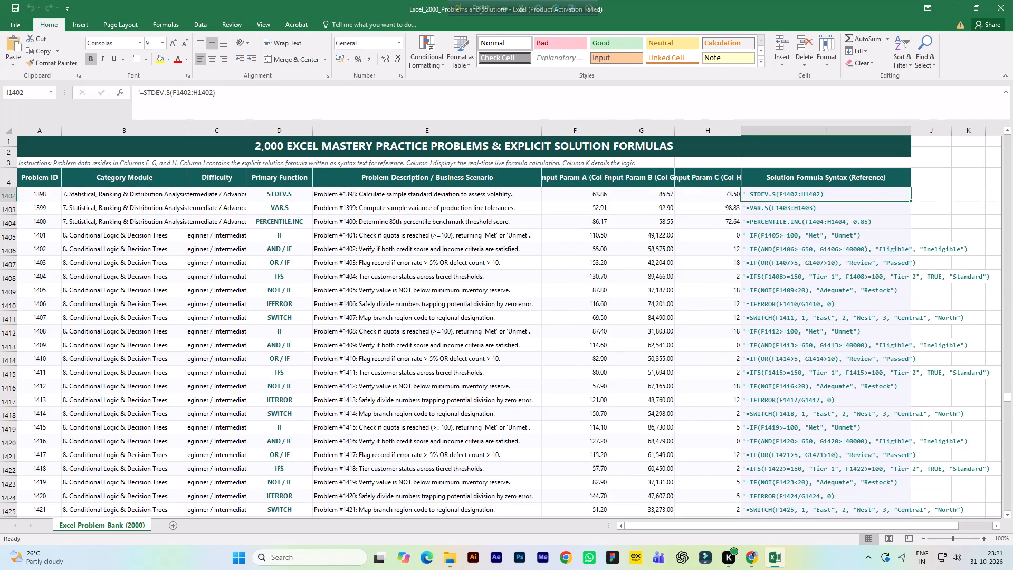
pyautogui.scroll(-6, 912, 342)
pyautogui.scroll(14, 912, 343)
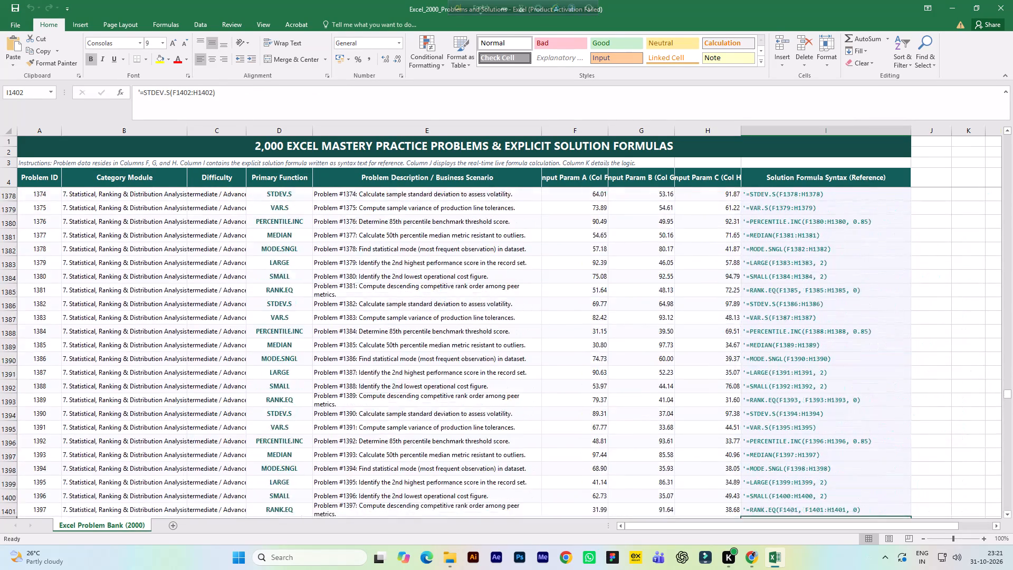
pyautogui.scroll(11, 919, 323)
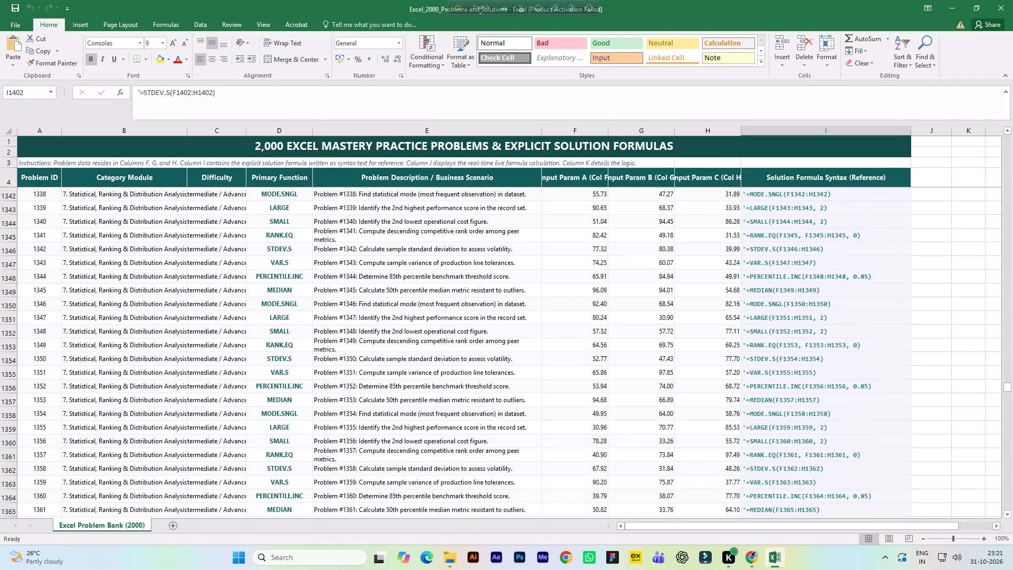
# Widen column I, Solution Formula Syntax (Reference), enough to fit its longest formula texts.
pyautogui.moveTo(913, 129); pyautogui.dragTo(945, 137)
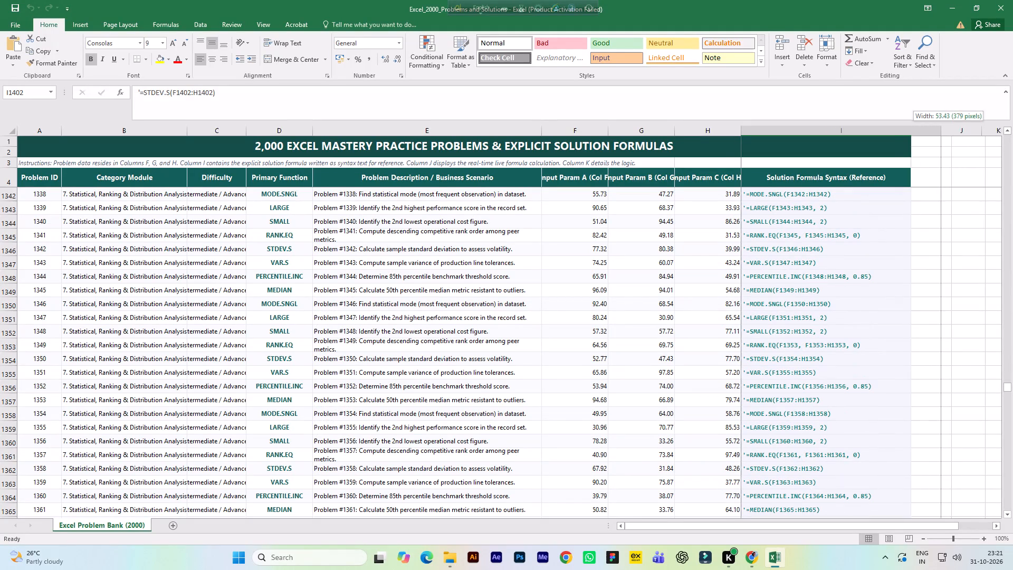
pyautogui.moveTo(945, 137); pyautogui.dragTo(986, 167)
pyautogui.scroll(-2, 960, 259)
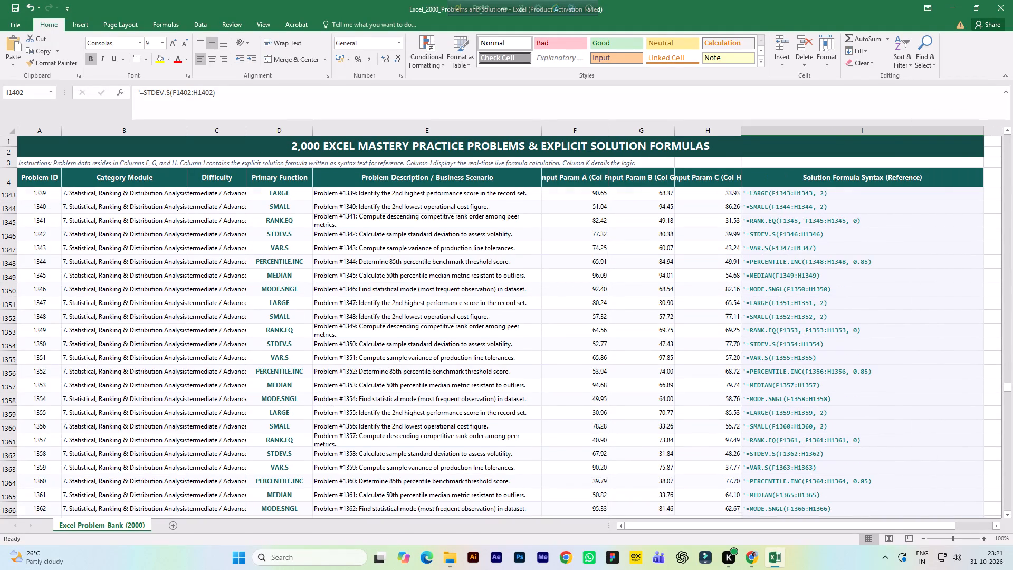
pyautogui.scroll(-18, 959, 266)
pyautogui.scroll(6, 951, 304)
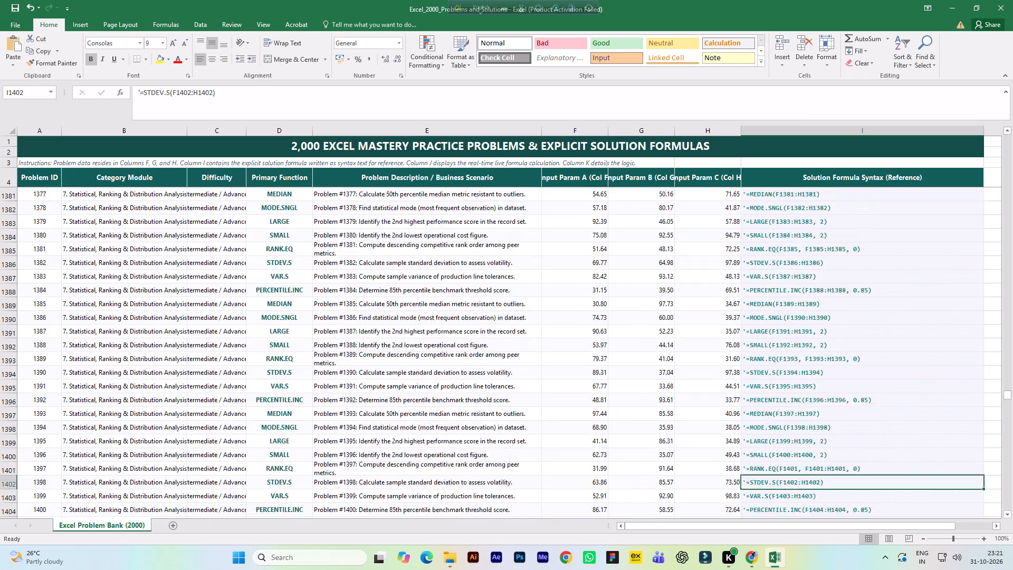
pyautogui.scroll(4, 943, 244)
pyautogui.moveTo(781, 524); pyautogui.dragTo(802, 522)
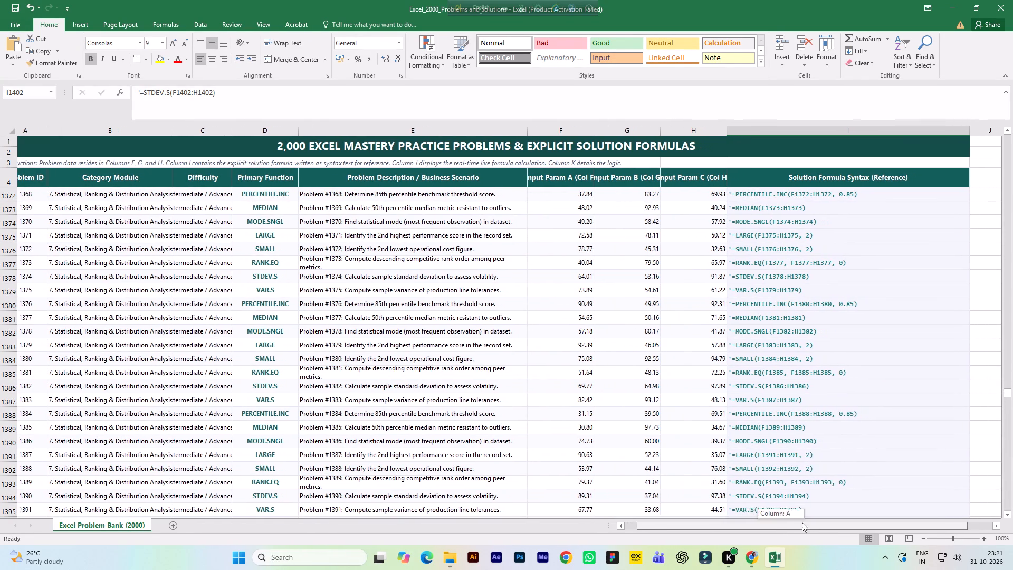
pyautogui.moveTo(802, 522); pyautogui.dragTo(868, 527)
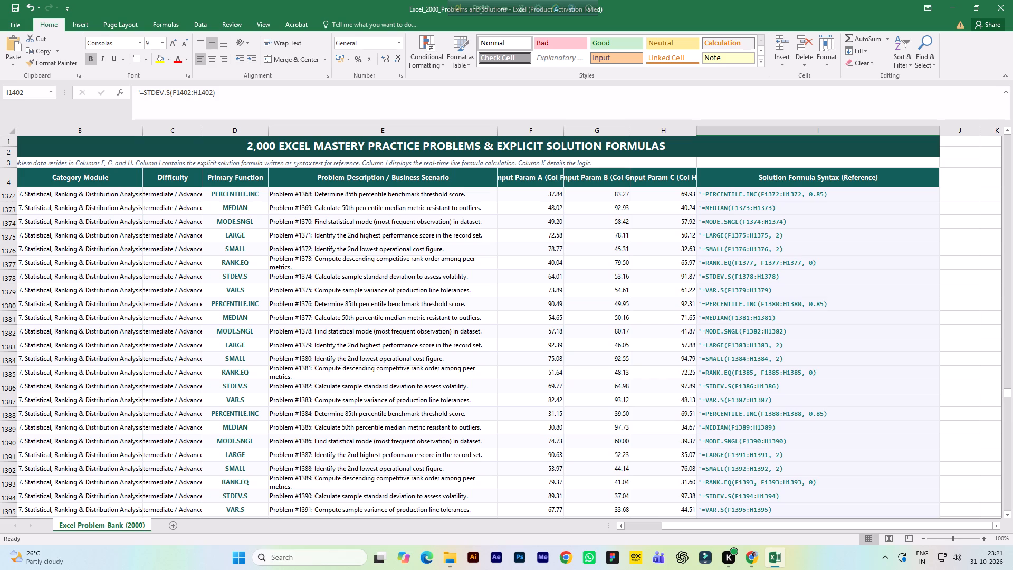
pyautogui.moveTo(938, 129); pyautogui.dragTo(971, 142)
# Check how the conditional logic formula texts fit in column I and look through the remaining problems to row 2004.
pyautogui.scroll(-6, 910, 294)
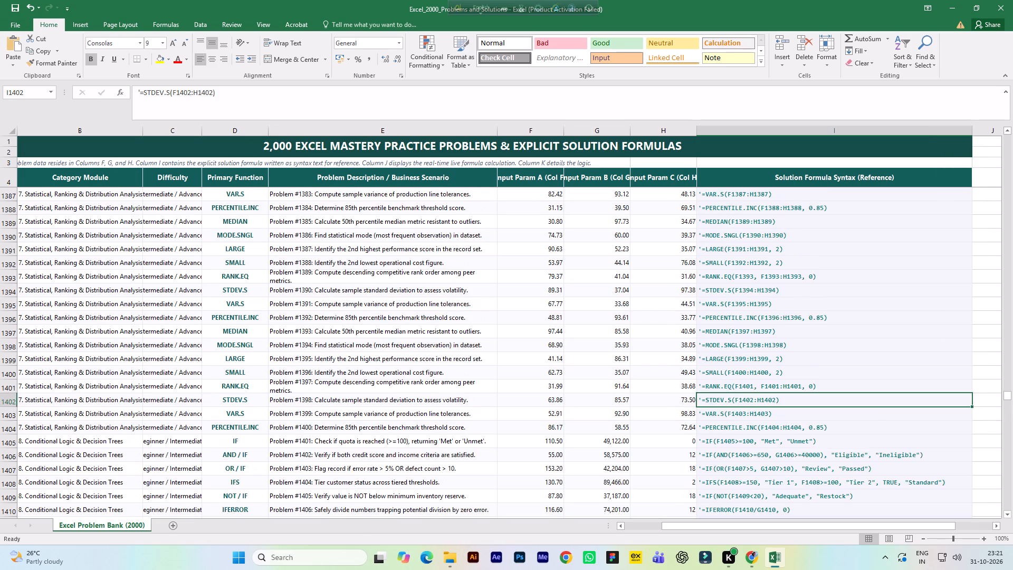
pyautogui.scroll(-4, 915, 324)
pyautogui.scroll(3, 897, 378)
pyautogui.click(919, 354)
pyautogui.scroll(-2, 919, 354)
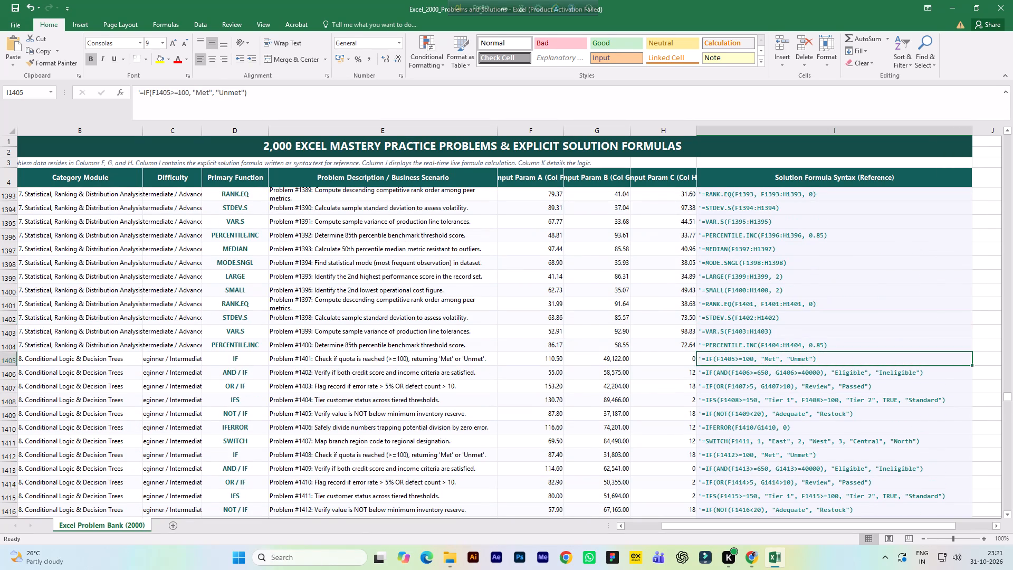
pyautogui.scroll(-20, 919, 355)
pyautogui.scroll(-9, 919, 355)
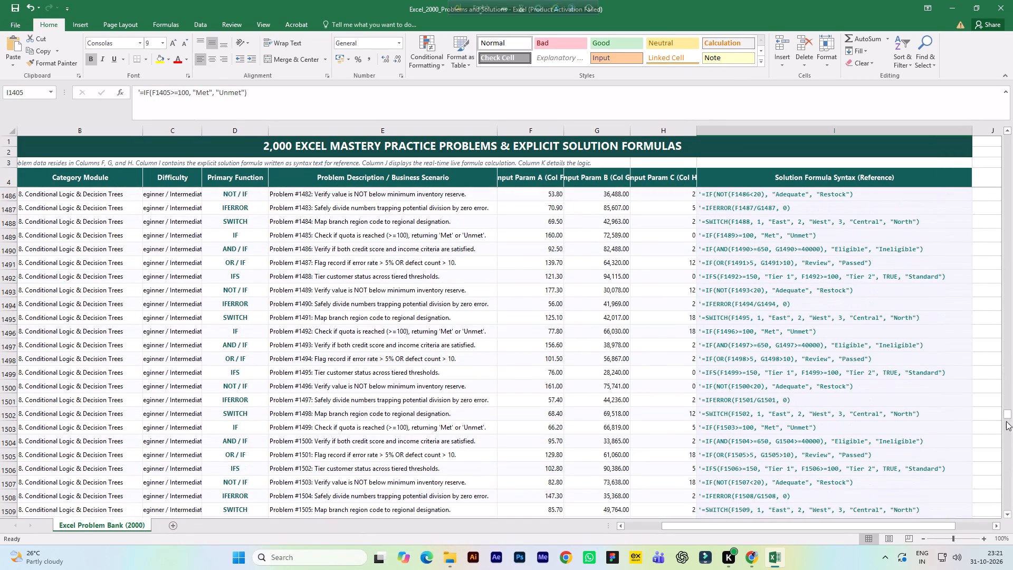
pyautogui.moveTo(1005, 412); pyautogui.dragTo(1010, 462)
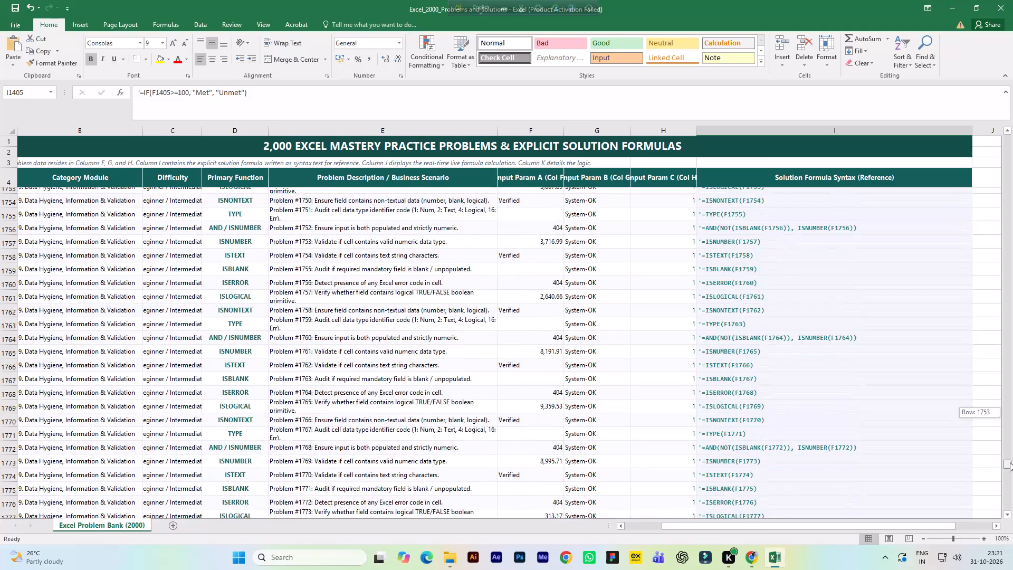
pyautogui.moveTo(1010, 462); pyautogui.dragTo(1007, 518)
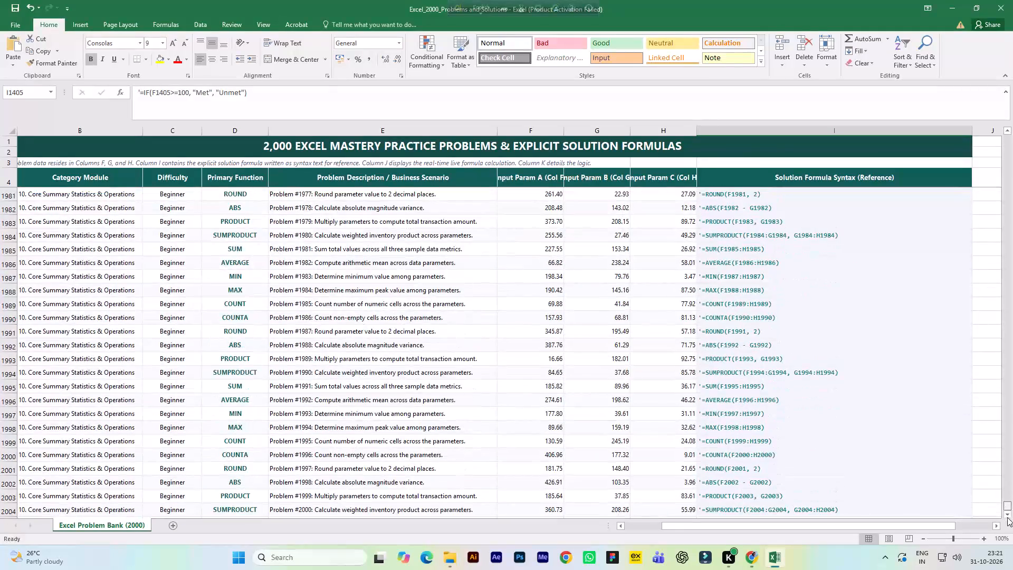
pyautogui.click(880, 510)
pyautogui.scroll(14, 873, 422)
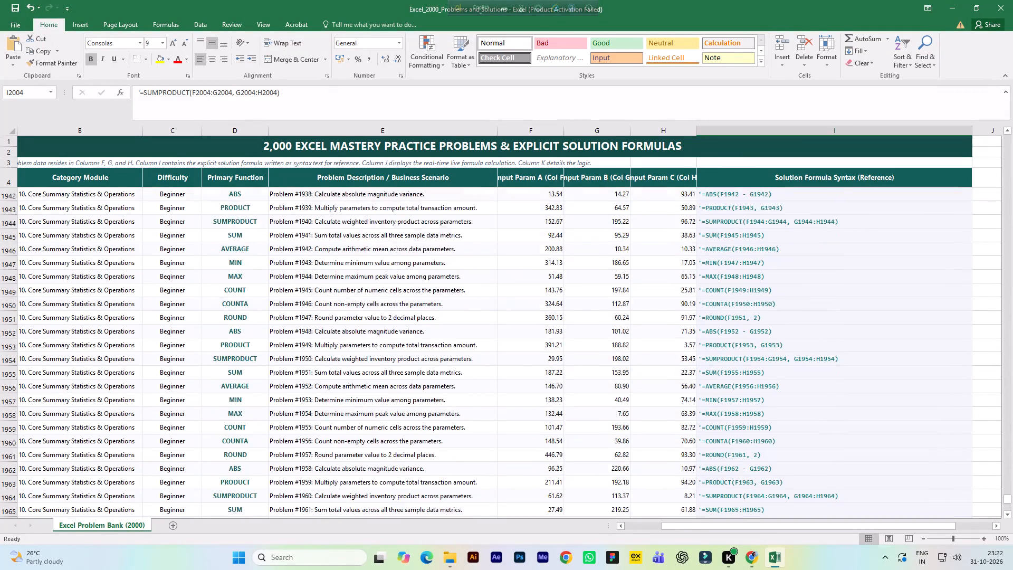
# Copy the ROUND formula text from I1951 into J1951 and remove its leading apostrophe to make it the live formula =ROUND(F1951, 2).
pyautogui.click(877, 362)
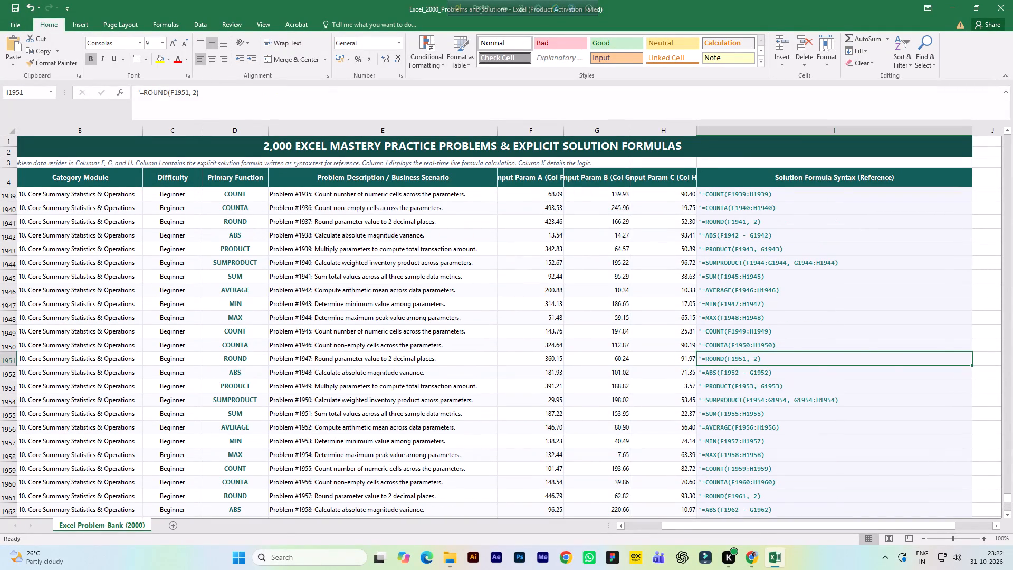
pyautogui.hotkey('ctrl', 'c')
pyautogui.press('Right')
pyautogui.hotkey('ctrl', 'v')
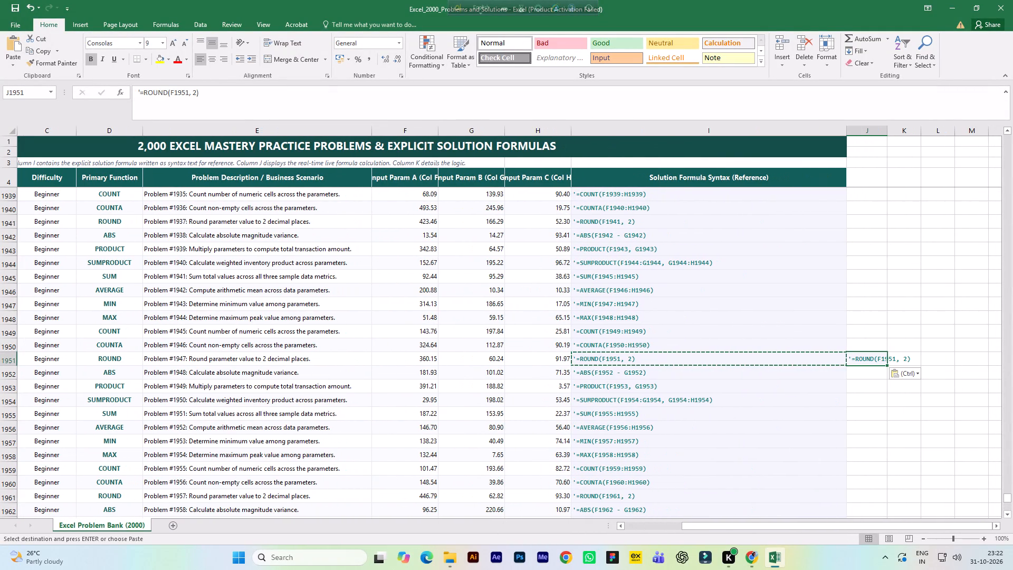
pyautogui.press('F2')
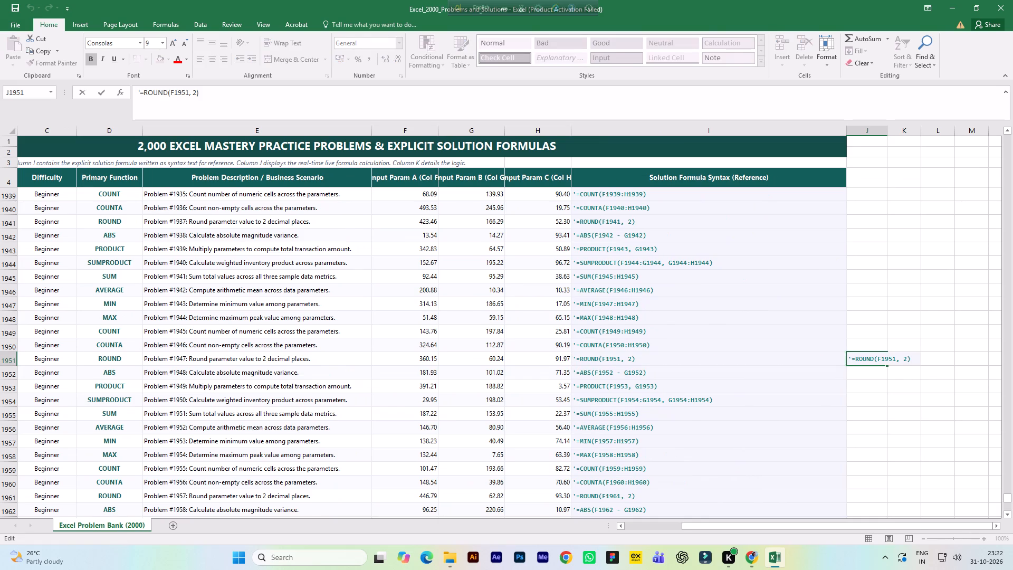
pyautogui.hotkey('ctrl', 'Left')
pyautogui.hotkey('ctrl', 'Left')
pyautogui.hotkey('ctrl', 'Left')
pyautogui.press('Right')
pyautogui.press('BackSpace')
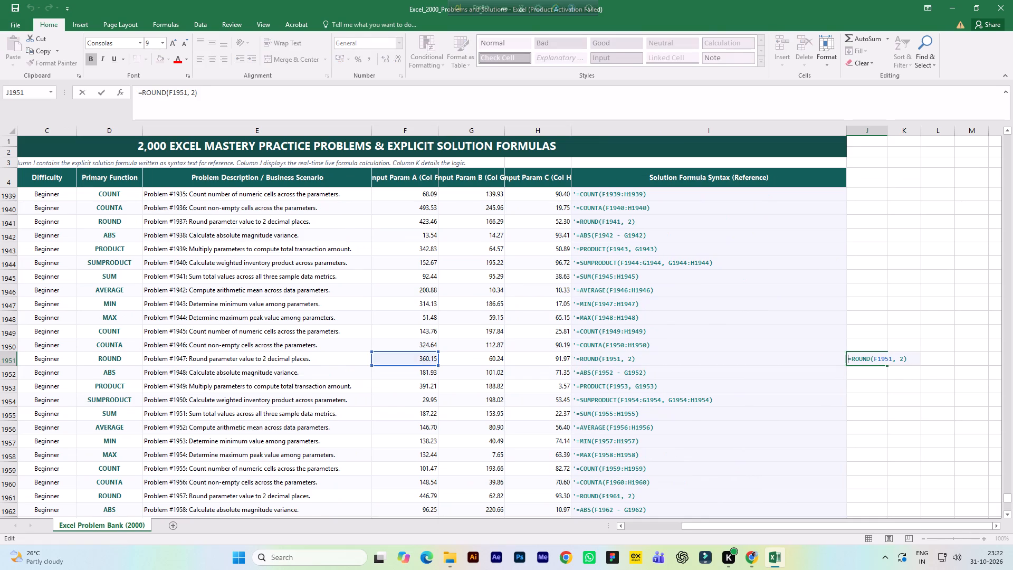
pyautogui.press('Return')
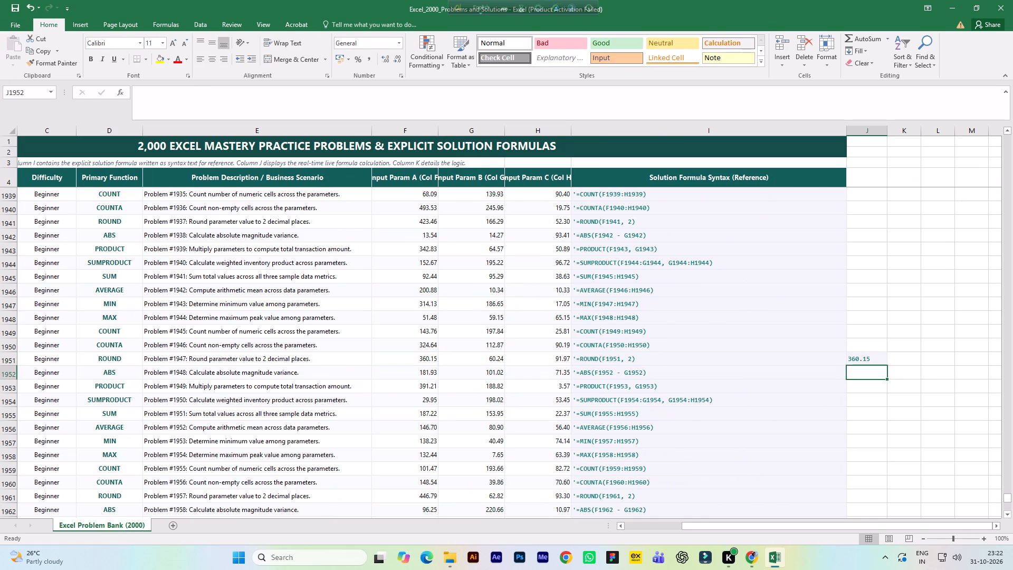
# Copy the ABS formula text from I1952 into J1952 and remove its leading apostrophe to make it the live formula =ABS(F1952 - G1952).
pyautogui.press('Left')
pyautogui.hotkey('ctrl', 'c')
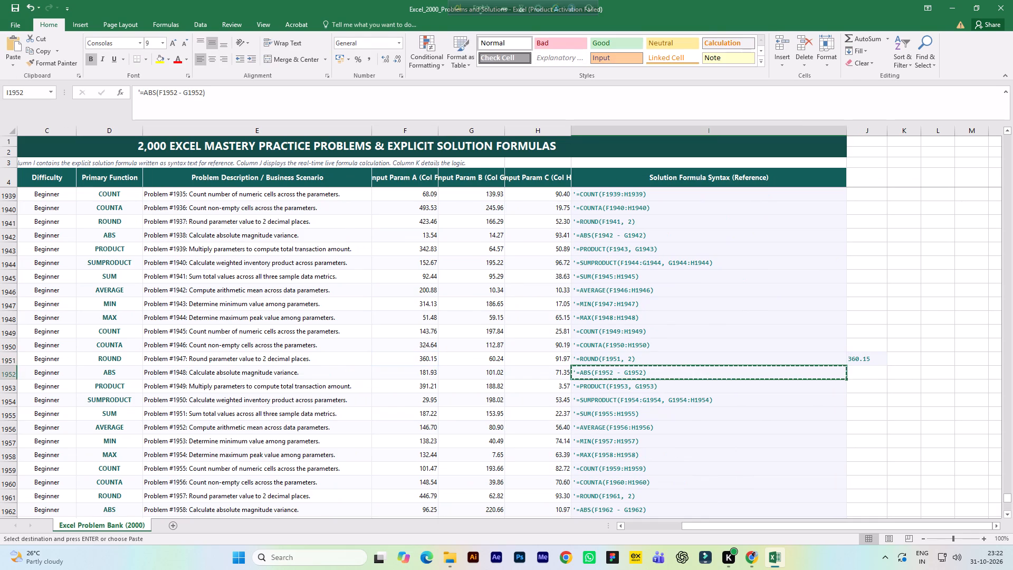
pyautogui.press('Right')
pyautogui.hotkey('ctrl', 'v')
pyautogui.press('F2')
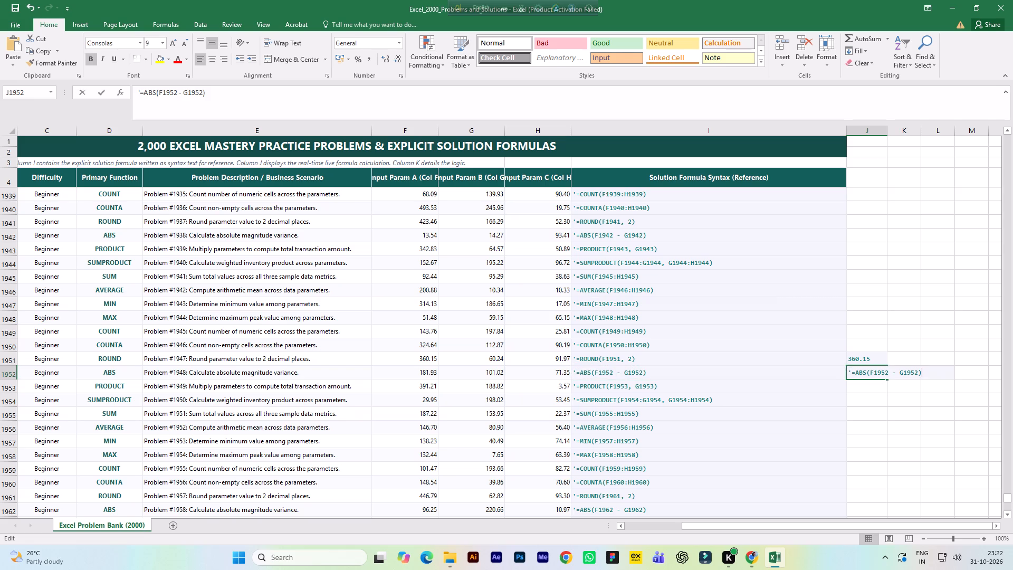
pyautogui.hotkey('ctrl', 'Left')
pyautogui.hotkey('ctrl', 'Left')
pyautogui.press('Right')
pyautogui.press('BackSpace')
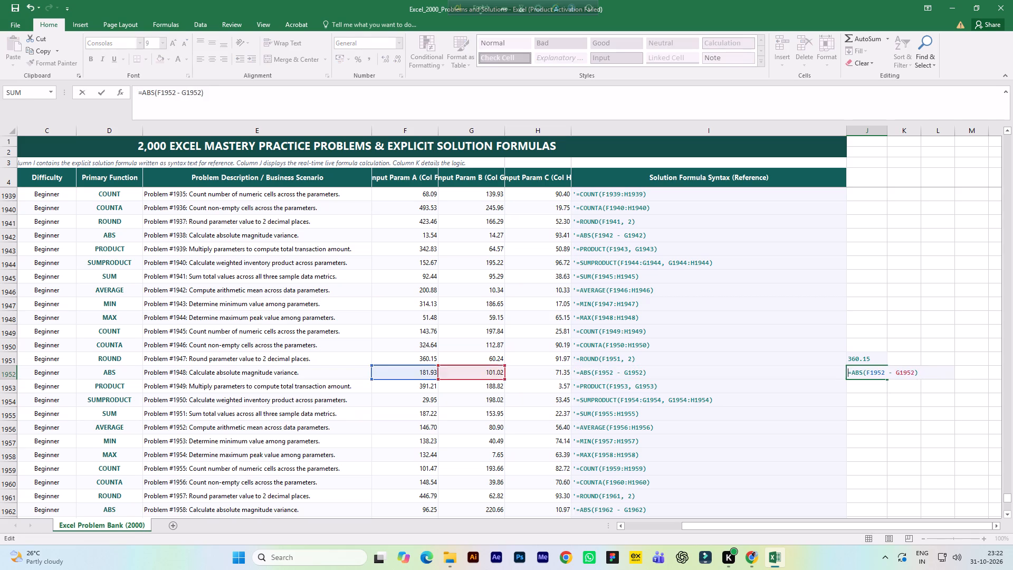
pyautogui.press('Return')
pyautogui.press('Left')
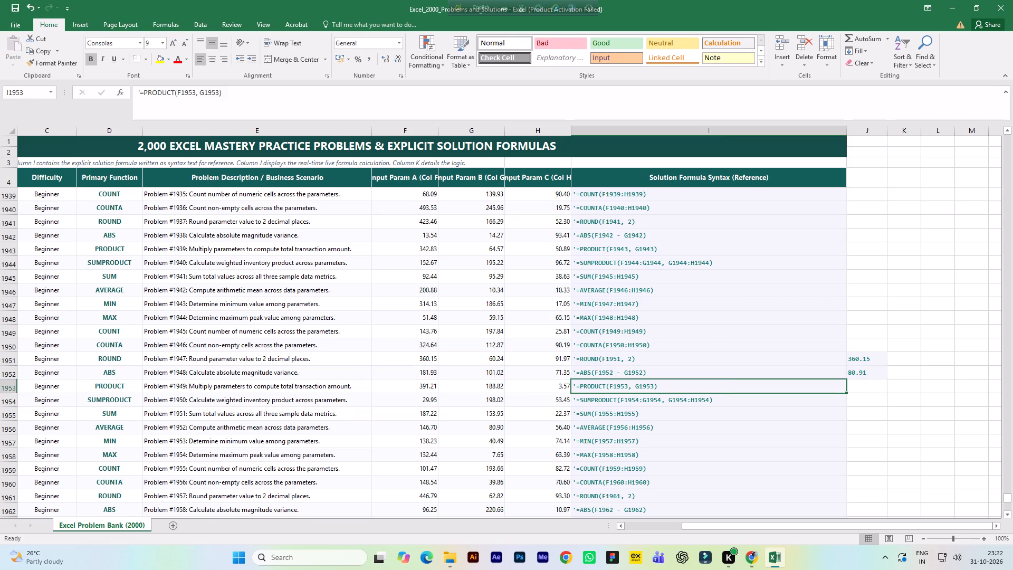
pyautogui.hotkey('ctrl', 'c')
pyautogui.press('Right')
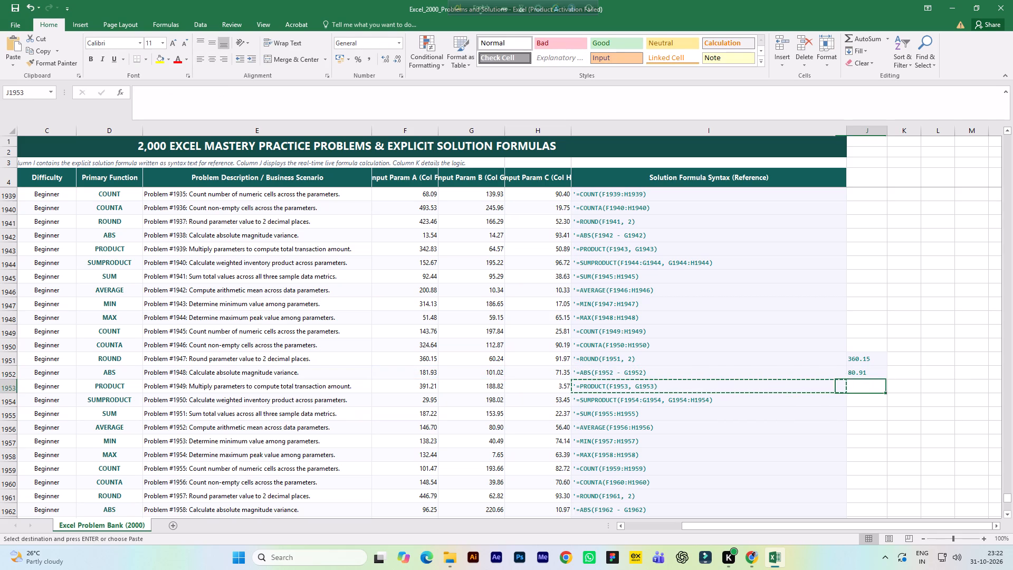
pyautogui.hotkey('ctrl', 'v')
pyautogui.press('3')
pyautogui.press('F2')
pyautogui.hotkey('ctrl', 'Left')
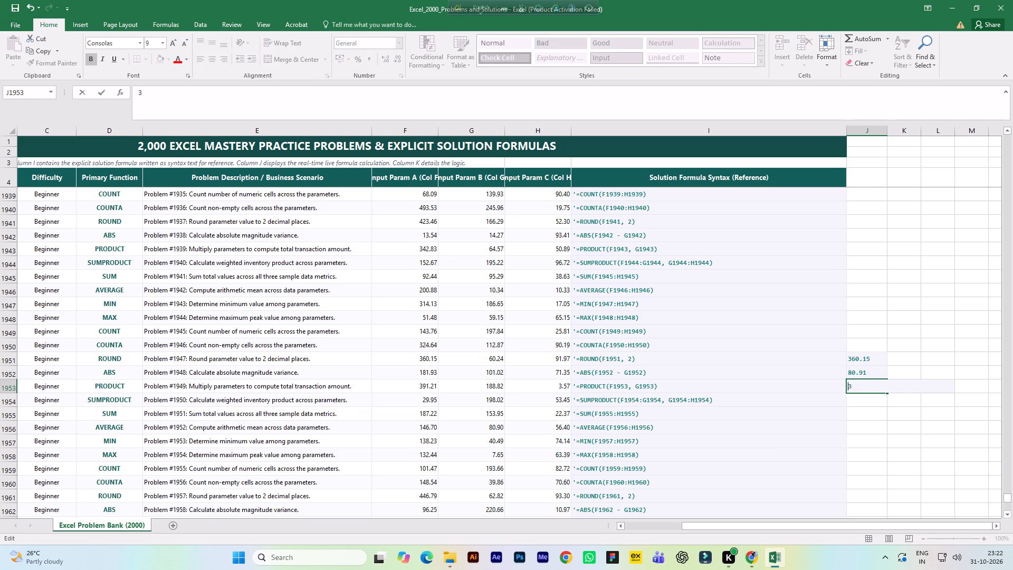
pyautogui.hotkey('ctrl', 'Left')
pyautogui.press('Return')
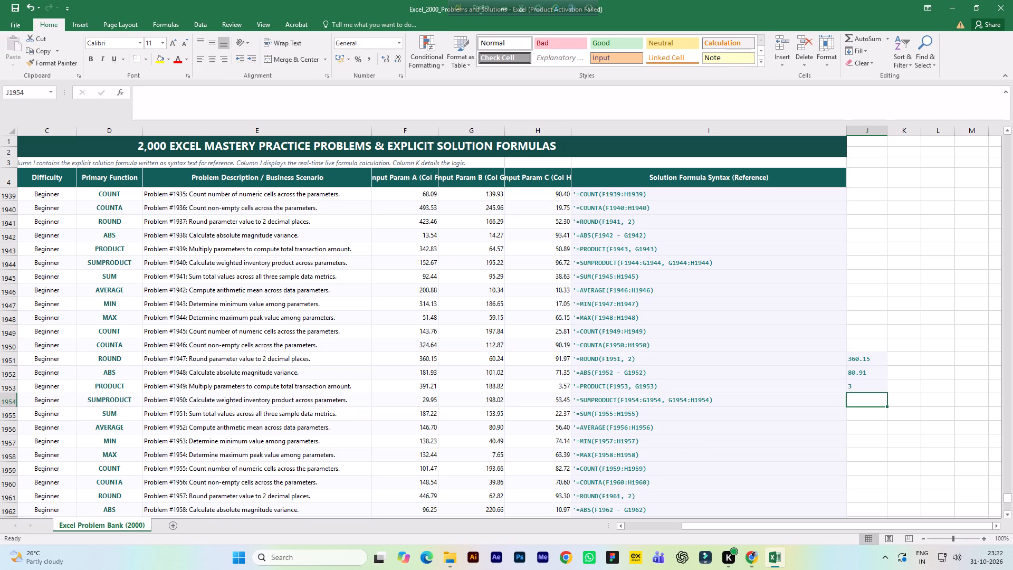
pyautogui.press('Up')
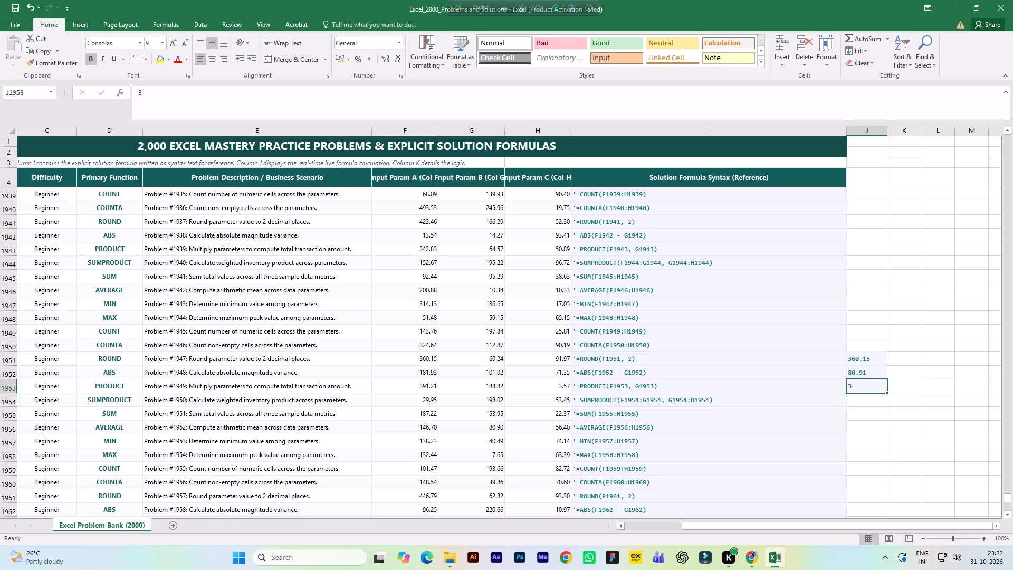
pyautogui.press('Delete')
# Copy the PRODUCT formula text from I1953 into J1953 and remove its leading apostrophe to make it the live formula =PRODUCT(F1953, G1953).
pyautogui.press('Left')
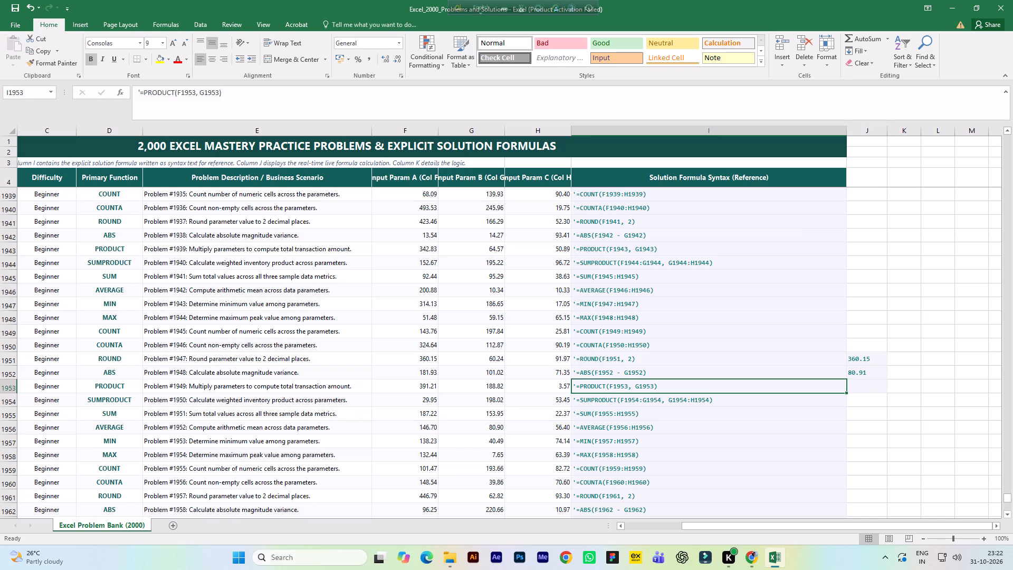
pyautogui.hotkey('ctrl', 'c')
pyautogui.press('Right')
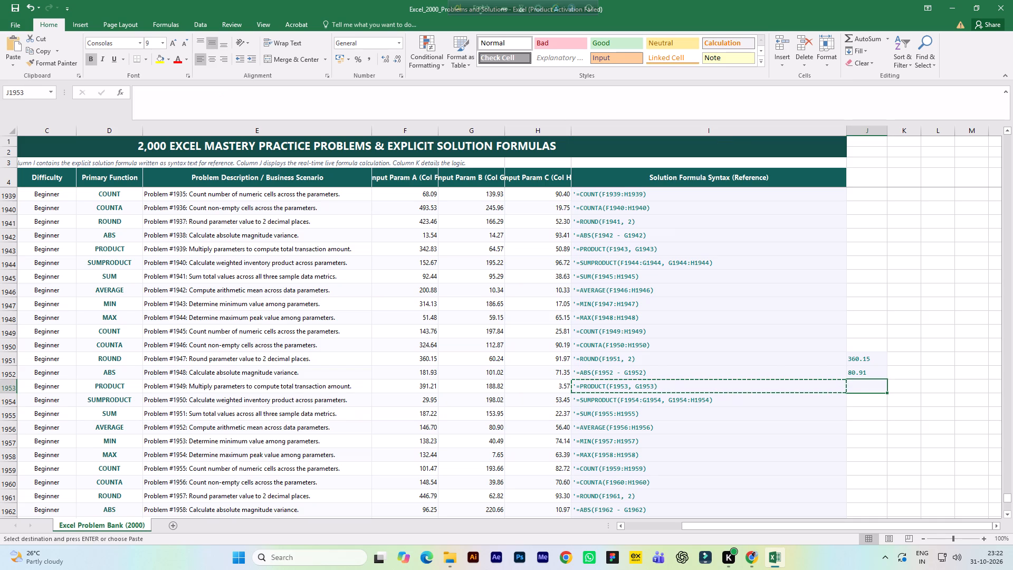
pyautogui.hotkey('ctrl', 'v')
pyautogui.press('F2')
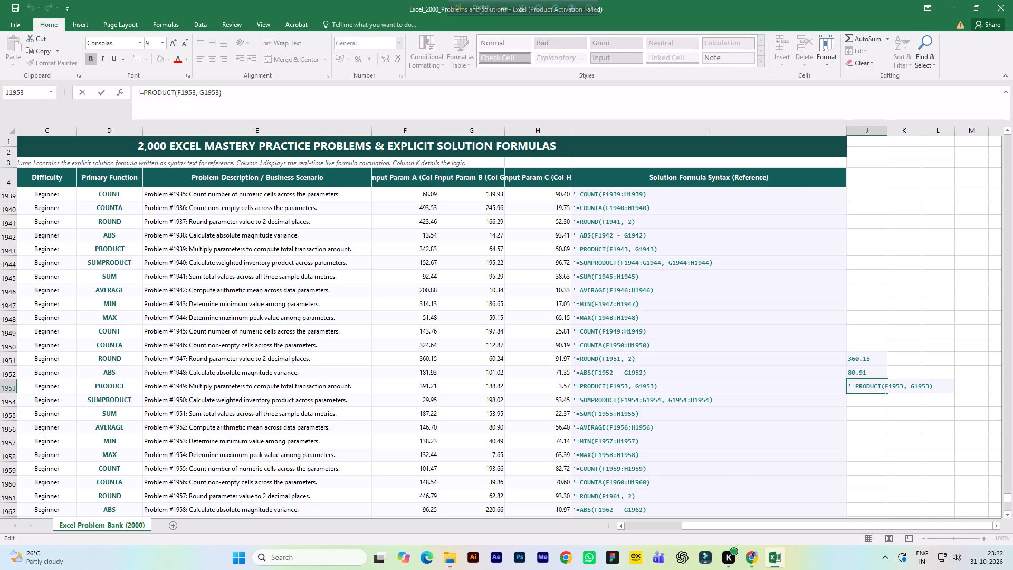
pyautogui.hotkey('ctrl', 'Left')
pyautogui.hotkey('ctrl', 'Left')
pyautogui.press('Right')
pyautogui.press('BackSpace')
pyautogui.press('Return')
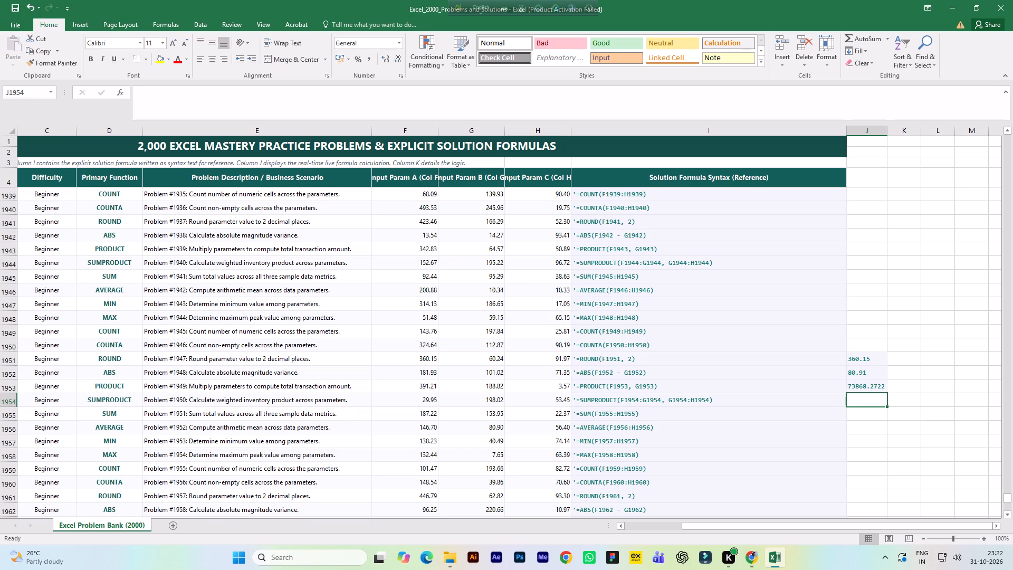
# Copy the SUMPRODUCT formula text from I1954 into J1954 and remove its leading apostrophe to make it the live formula =SUMPRODUCT(F1954:G1954, G1954:H1954).
pyautogui.press('Left')
pyautogui.hotkey('ctrl', 'c')
pyautogui.press('Right')
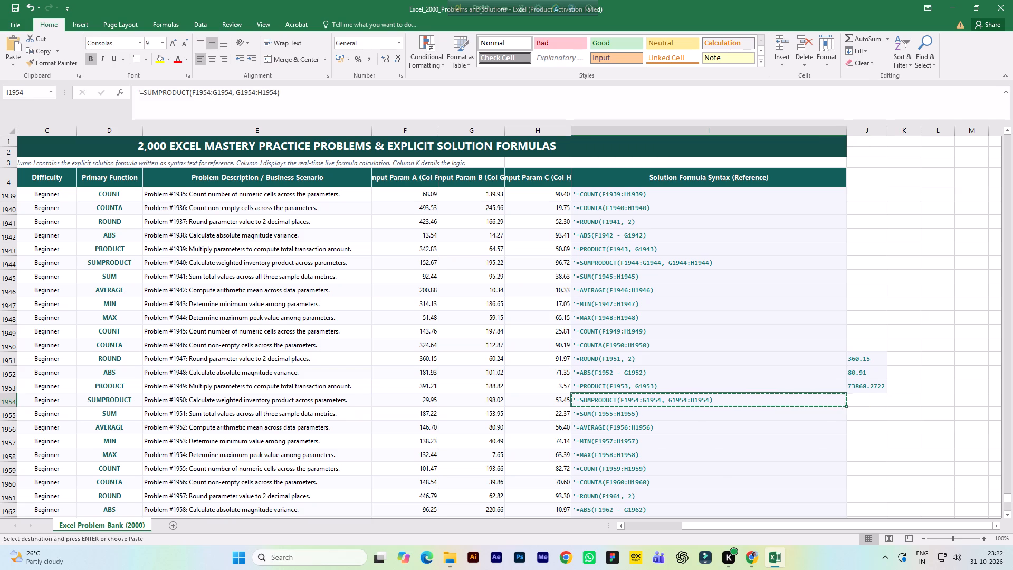
pyautogui.hotkey('ctrl', 'v')
pyautogui.press('F2')
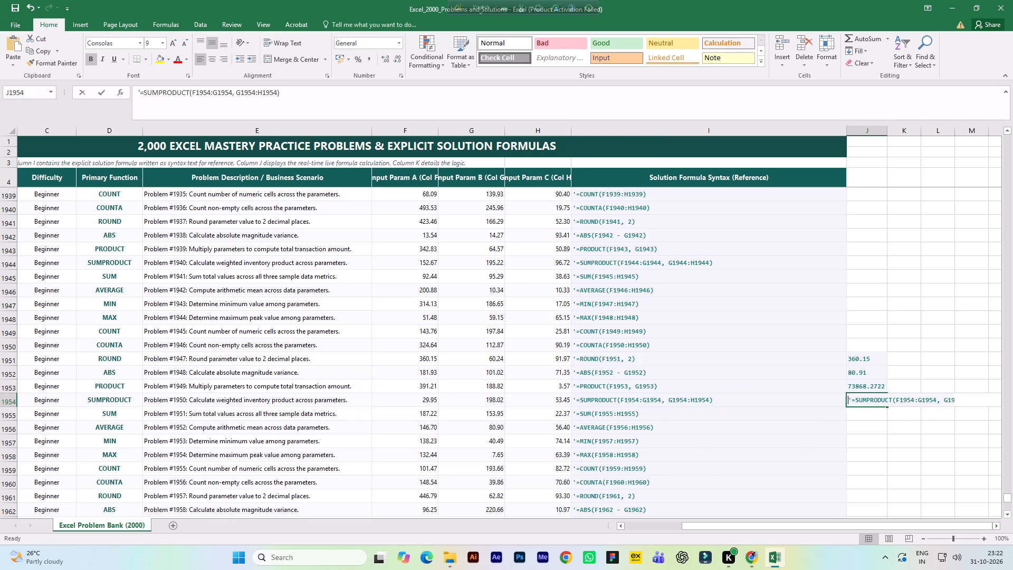
pyautogui.hotkey('ctrl', 'Left')
pyautogui.hotkey('ctrl', 'Left')
pyautogui.press('Right')
pyautogui.press('BackSpace')
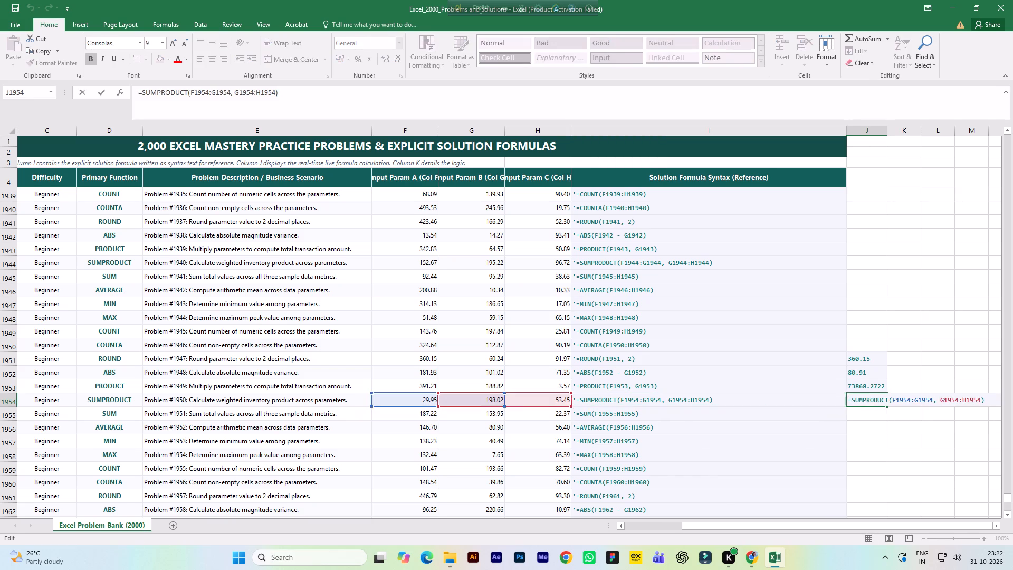
pyautogui.press('Return')
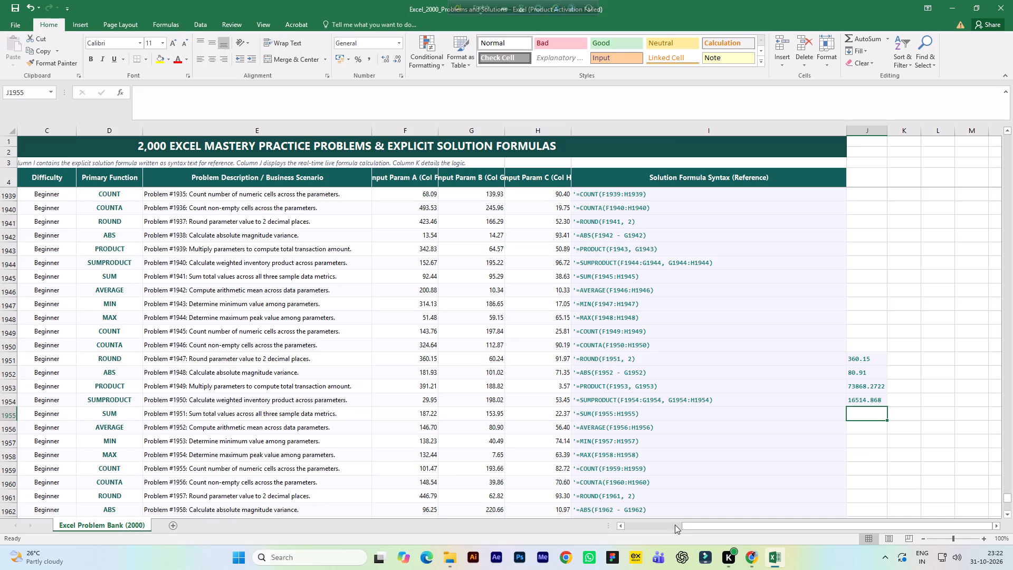
# Switch to the Rumble upload page in Chrome, choose the third suggested thumbnail for the C-17 video and proceed to the licensing options.
pyautogui.click(753, 557)
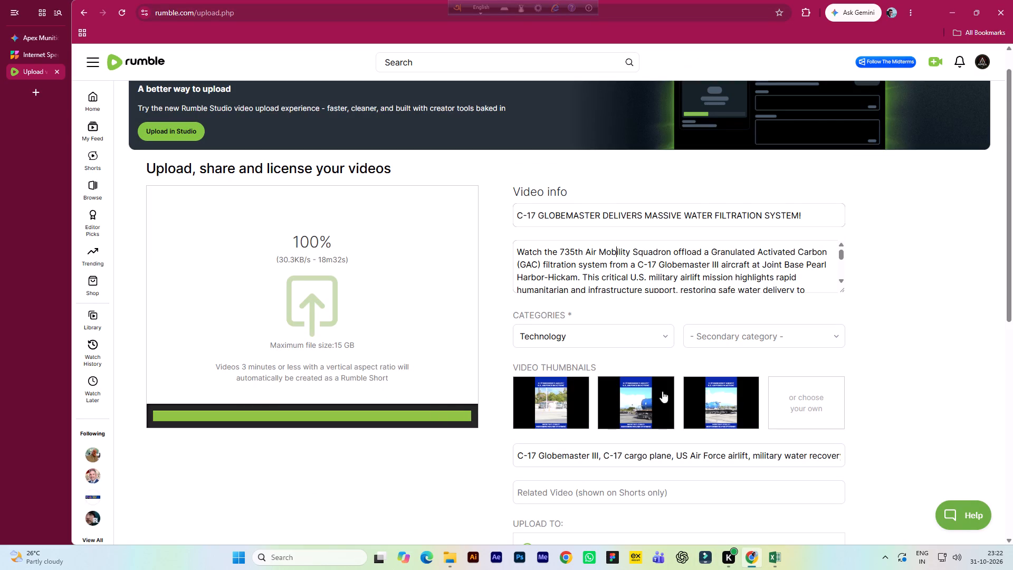
pyautogui.click(714, 408)
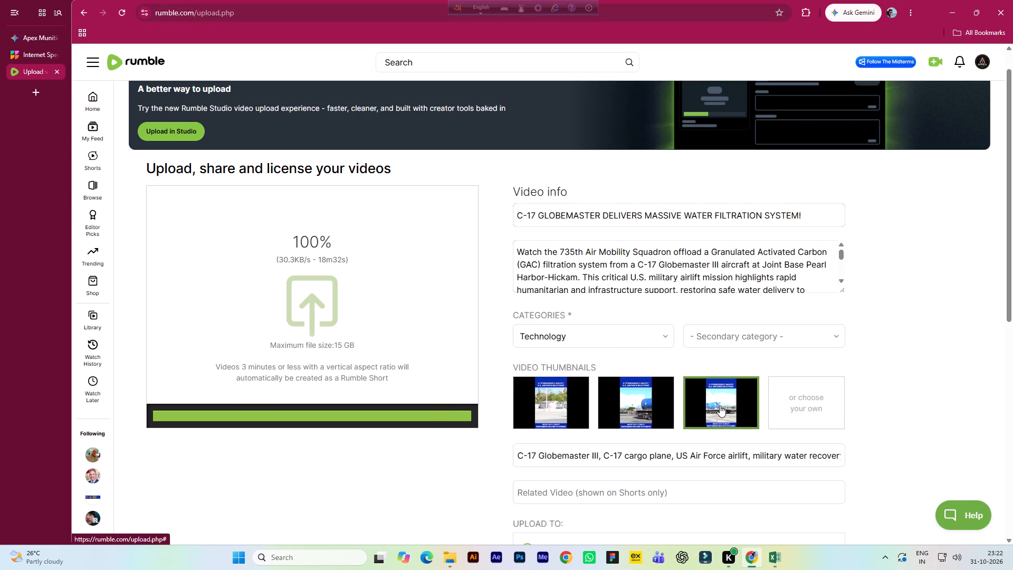
pyautogui.scroll(-2, 664, 351)
pyautogui.scroll(3, 660, 355)
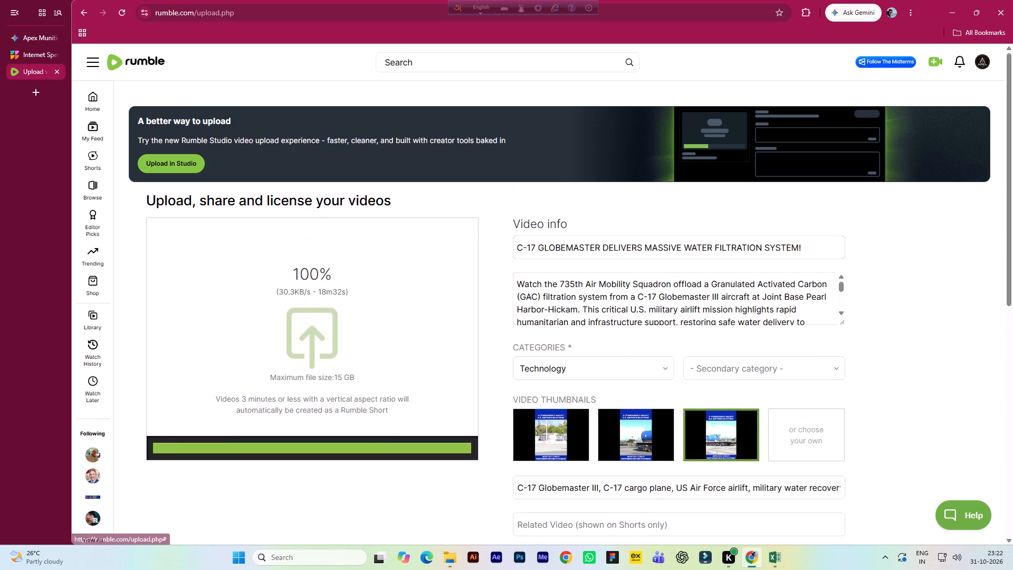
pyautogui.scroll(-9, 641, 306)
pyautogui.scroll(-3, 595, 322)
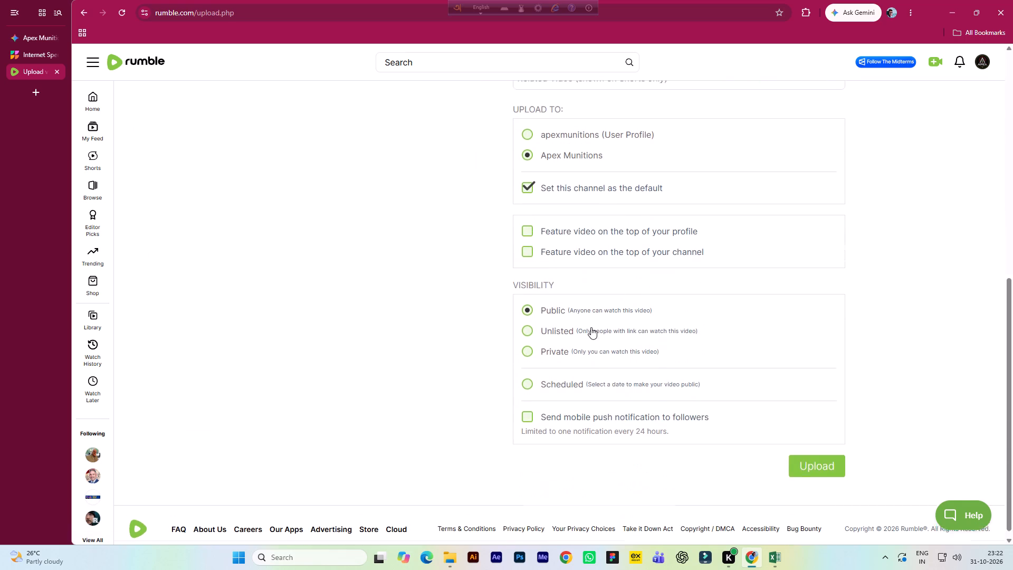
pyautogui.scroll(-3, 591, 327)
pyautogui.click(817, 455)
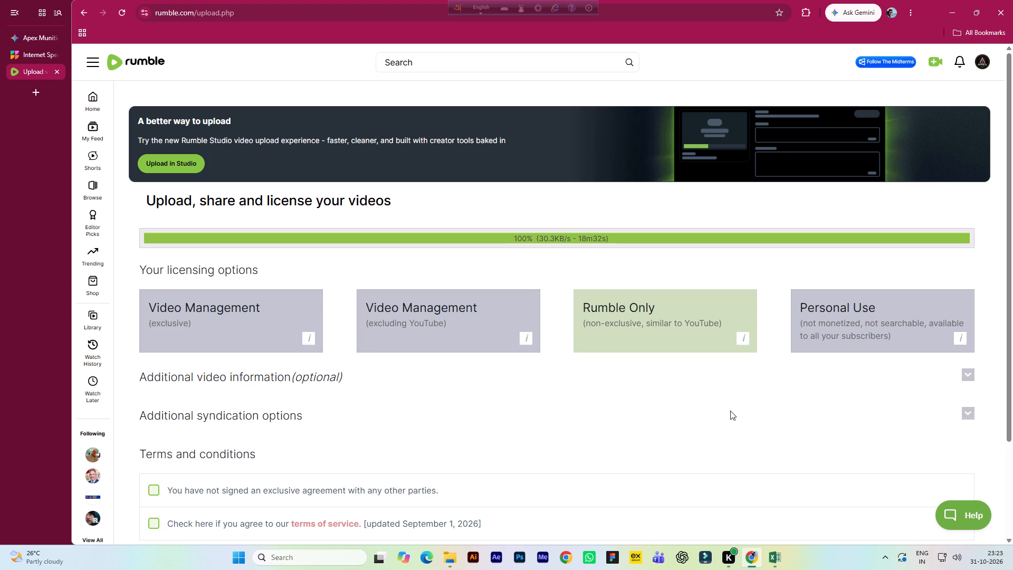
# License the video under Video Management (excluding YouTube), accept the no-exclusive-agreement statement and the terms of service, and submit it.
pyautogui.click(413, 353)
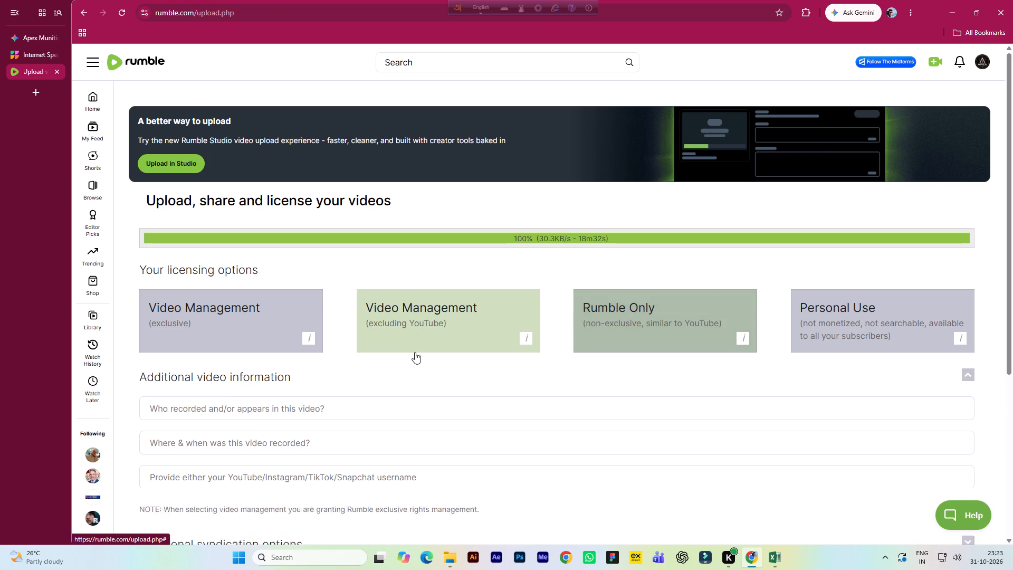
pyautogui.scroll(-6, 400, 373)
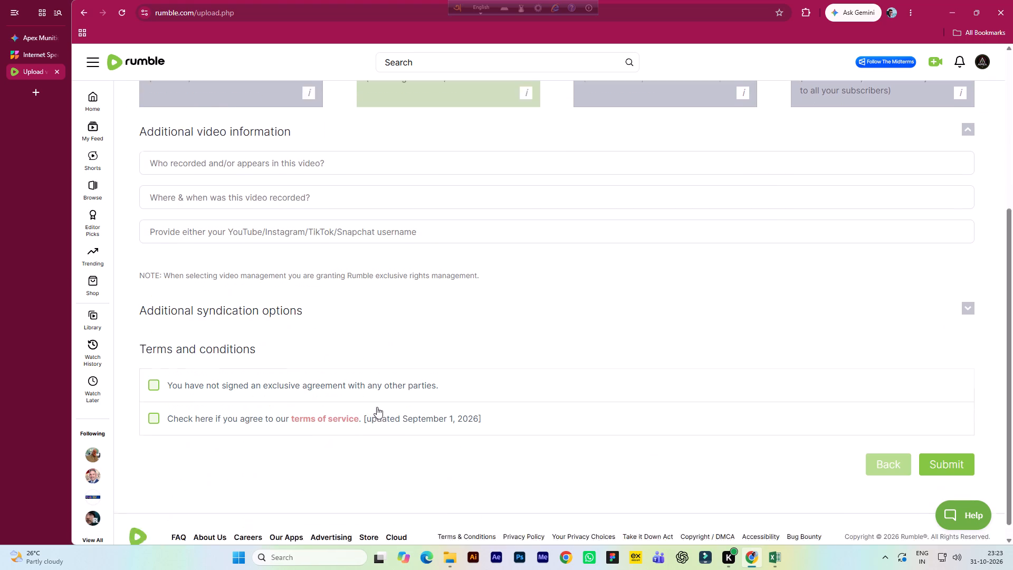
pyautogui.click(148, 369)
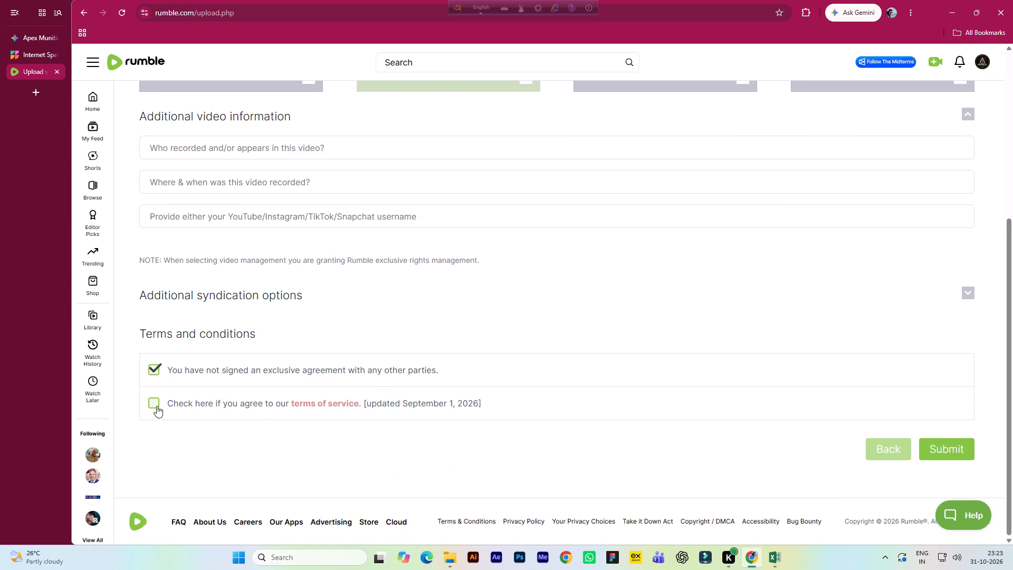
pyautogui.click(157, 406)
pyautogui.scroll(2, 224, 337)
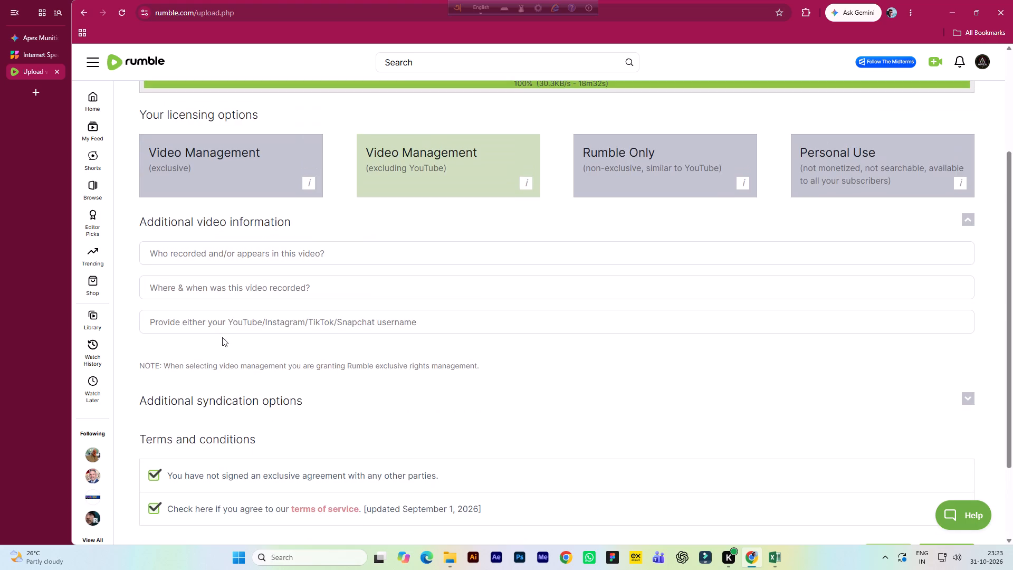
pyautogui.scroll(3, 239, 317)
pyautogui.scroll(-5, 239, 316)
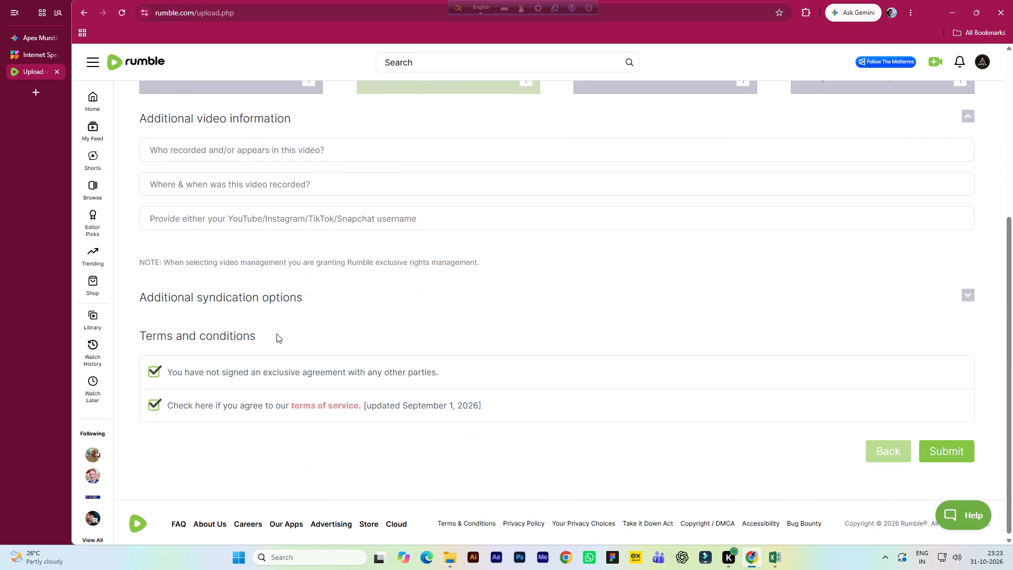
pyautogui.scroll(2, 276, 321)
pyautogui.scroll(-2, 299, 297)
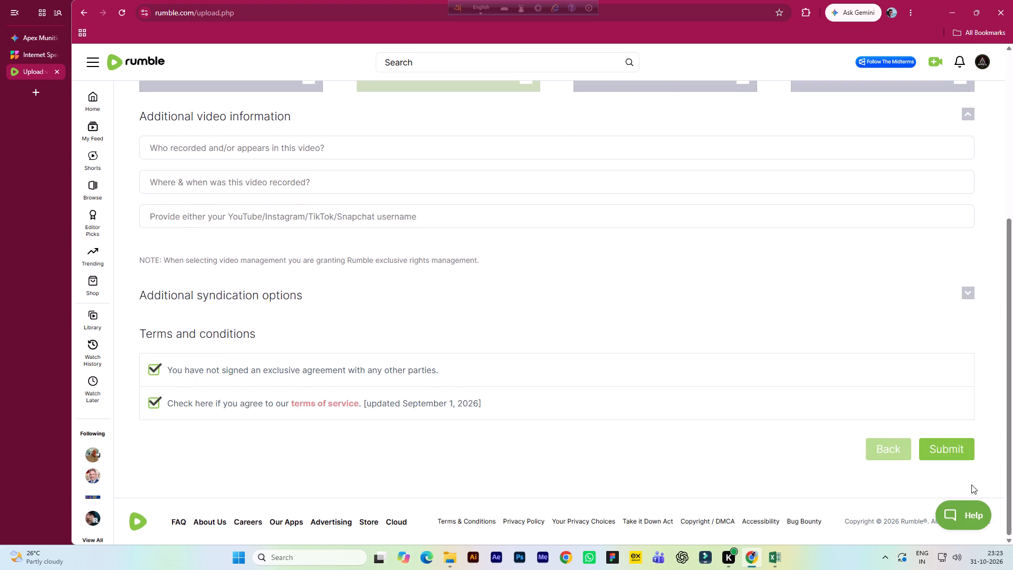
pyautogui.click(951, 450)
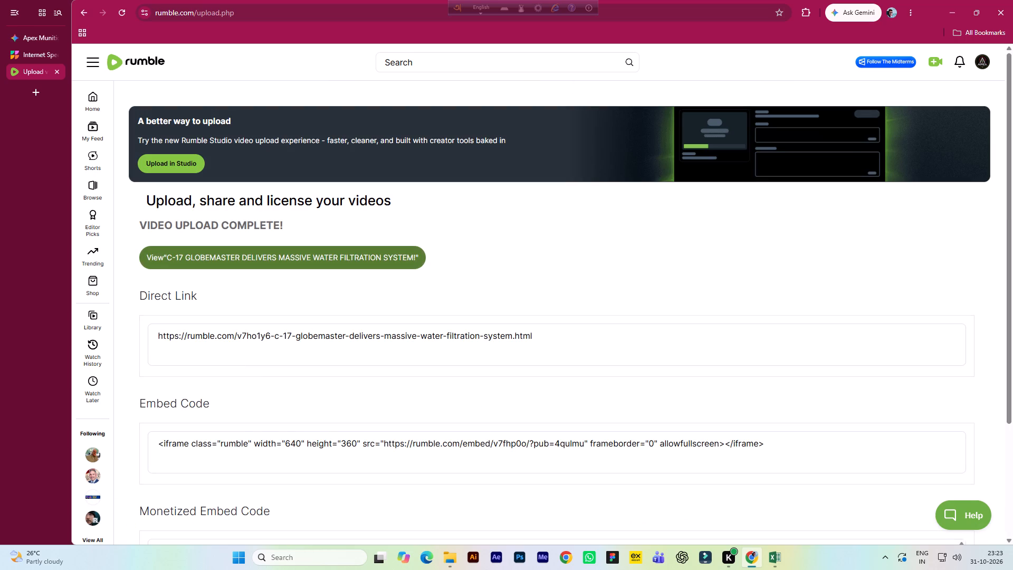
# Open the Rumble Stats & Analytics dashboard and look through the per-video statistics down to the newest upload.
pyautogui.scroll(-4, 623, 382)
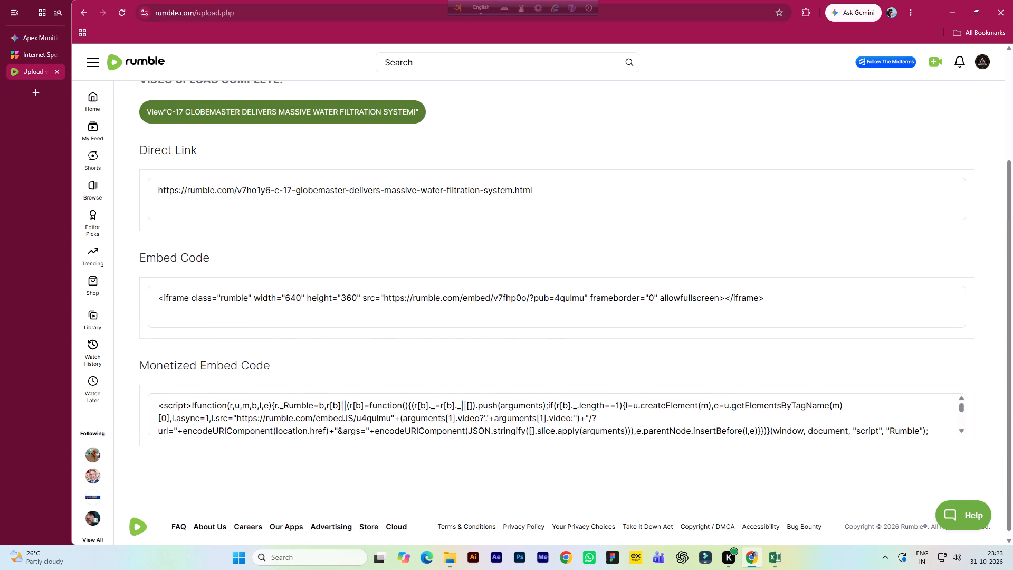
pyautogui.scroll(10, 527, 382)
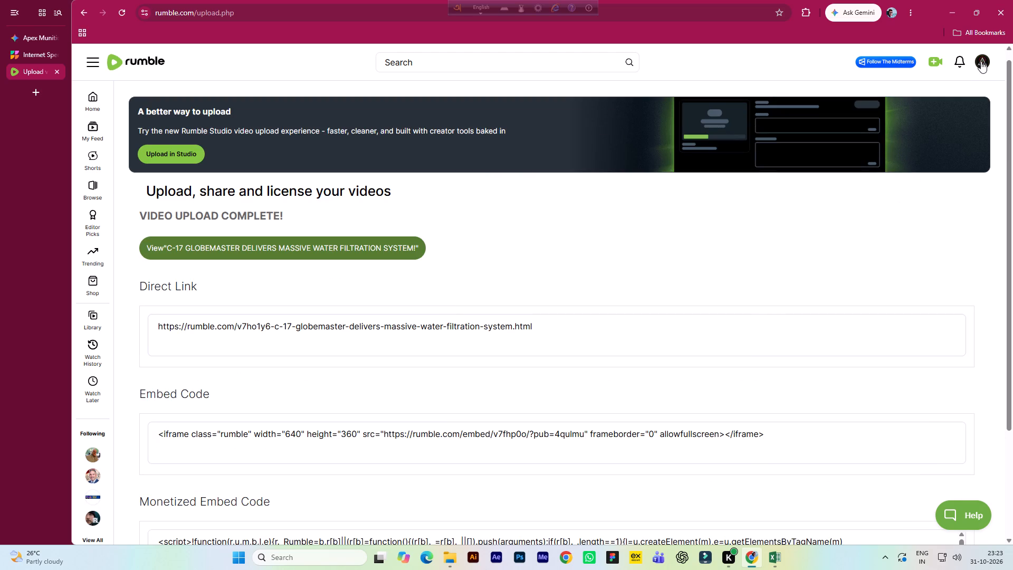
pyautogui.click(981, 61)
pyautogui.click(879, 194)
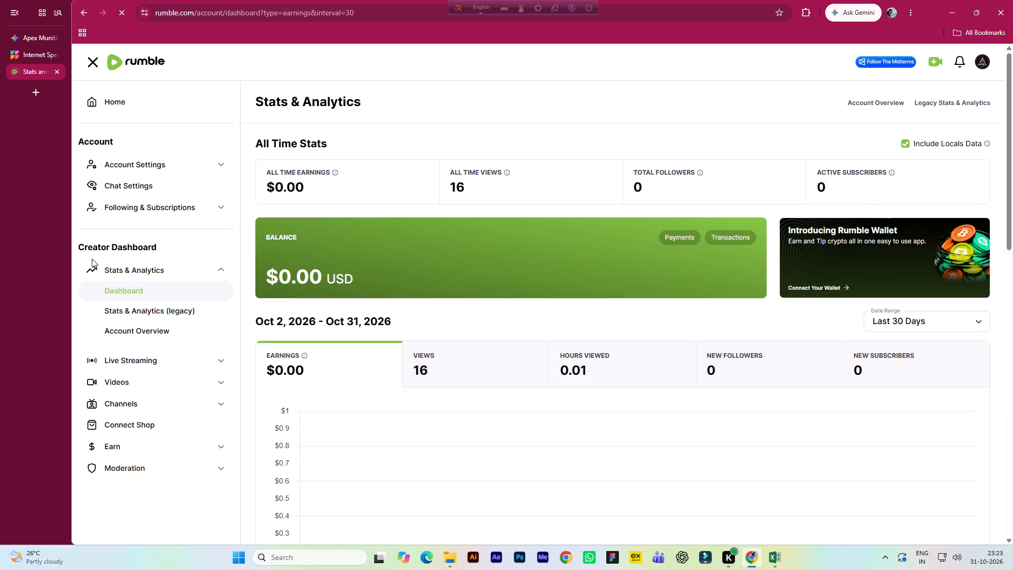
pyautogui.scroll(2, 161, 327)
pyautogui.scroll(-13, 363, 348)
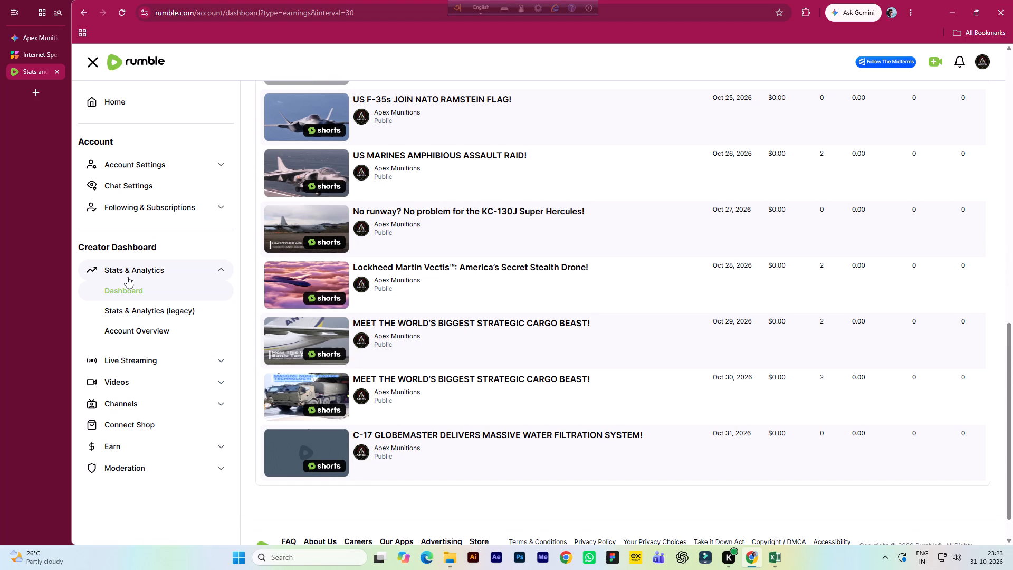
# Close the Rumble statistics page in Chrome.
pyautogui.click(56, 72)
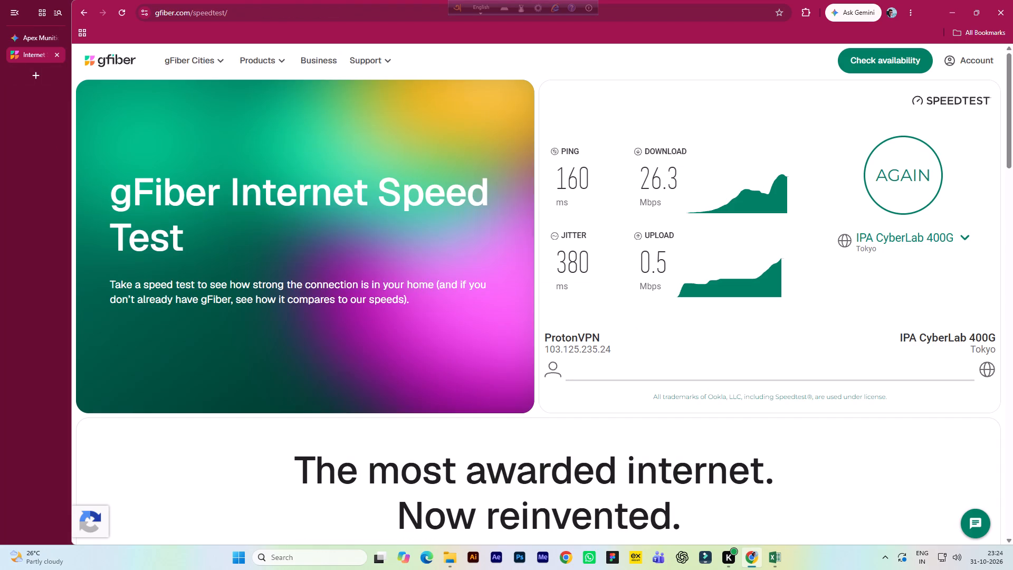
# Switch to Excel, copy the SUM formula text from I1955 into J1955 and remove its leading apostrophe to make it the live formula =SUM(F1955:H1955).
pyautogui.click(774, 559)
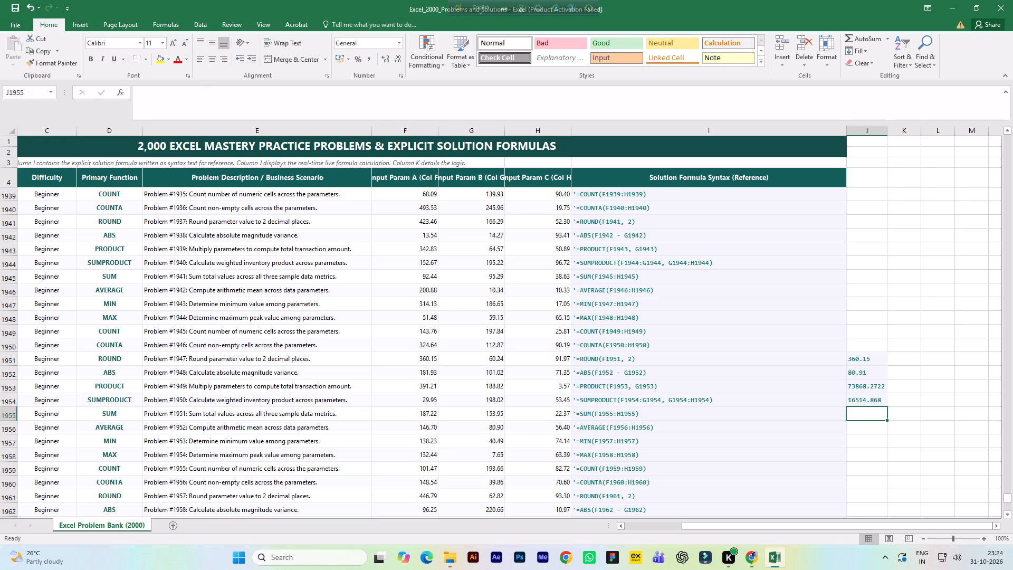
pyautogui.press('Left')
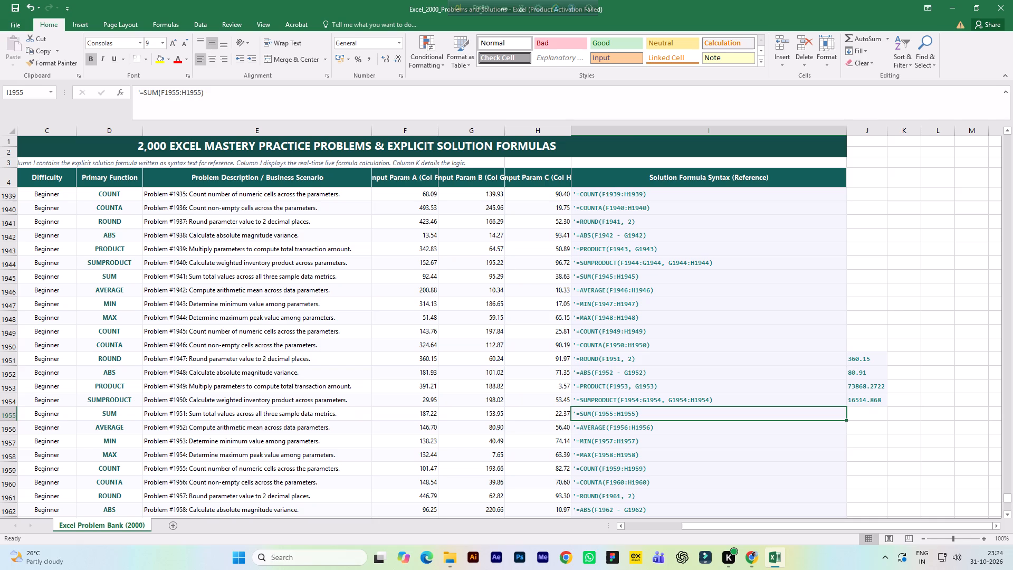
pyautogui.hotkey('ctrl', 'c')
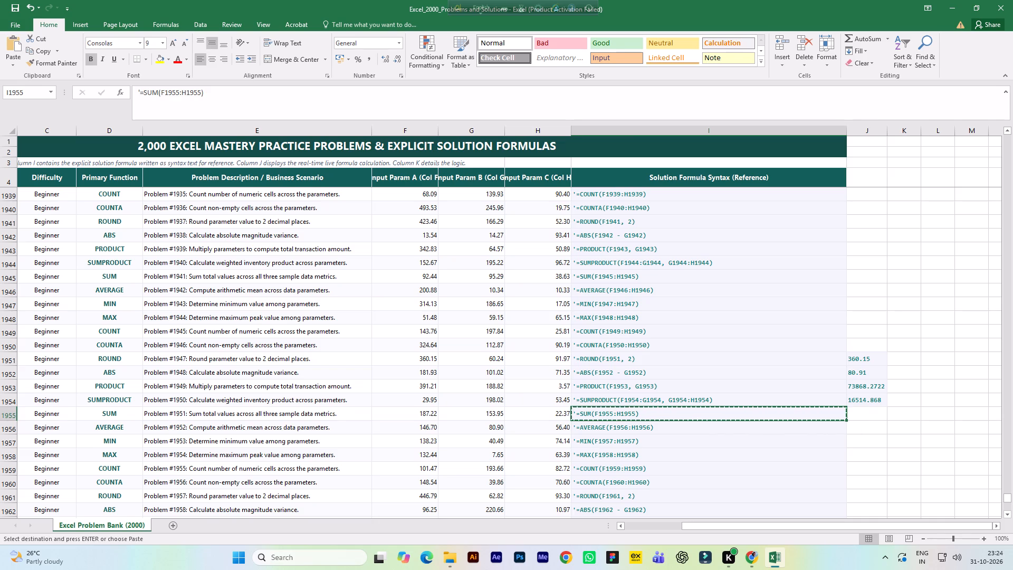
pyautogui.press('Right')
pyautogui.hotkey('ctrl', 'v')
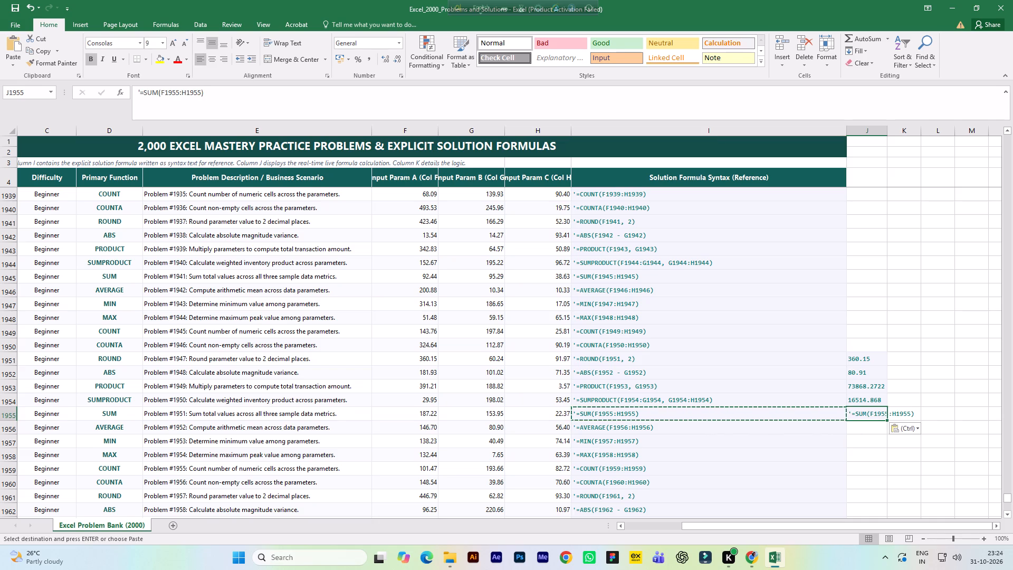
pyautogui.press('F2')
pyautogui.hotkey('ctrl', 'Left')
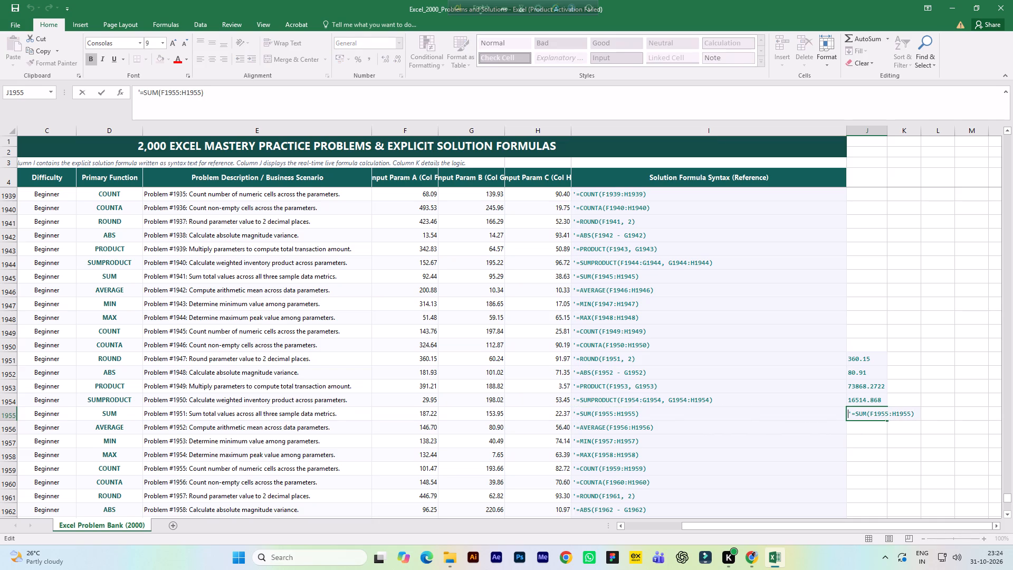
pyautogui.hotkey('ctrl', 'Left')
pyautogui.press('Right')
pyautogui.press('BackSpace')
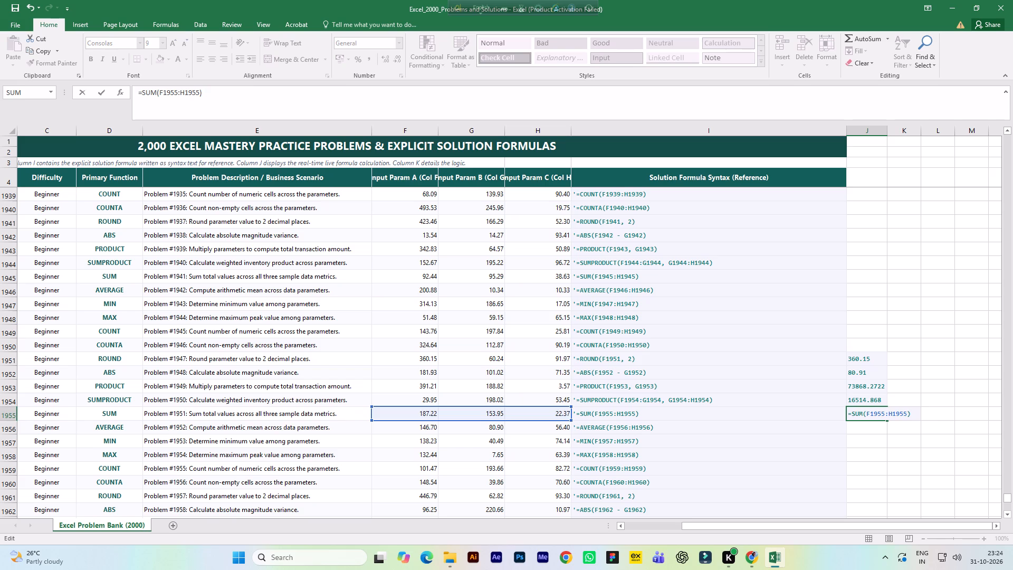
pyautogui.hotkey('shift', 'Return')
# Copy the AVERAGE formula text from I1956 into J1956 and remove its leading apostrophe to make it the live formula =AVERAGE(F1956:H1956).
pyautogui.press('Down')
pyautogui.press('Down')
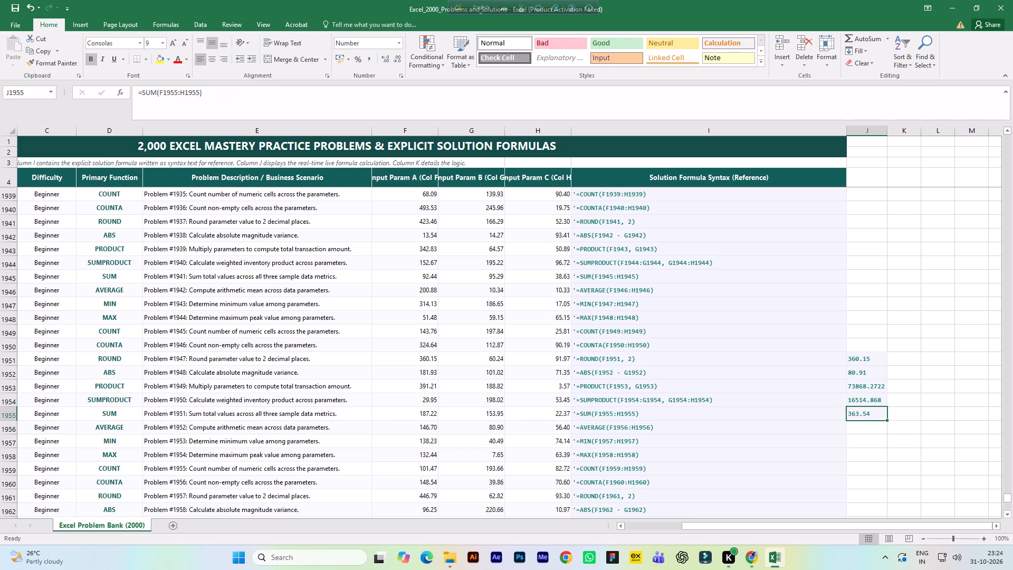
pyautogui.press('Left')
pyautogui.hotkey('ctrl', 'c')
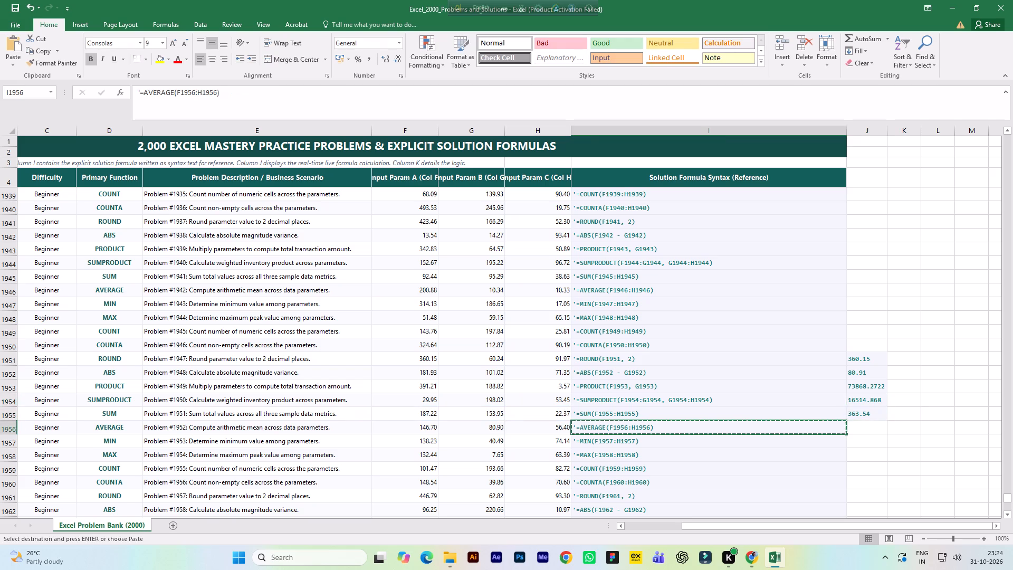
pyautogui.press('Right')
pyautogui.hotkey('ctrl', 'v')
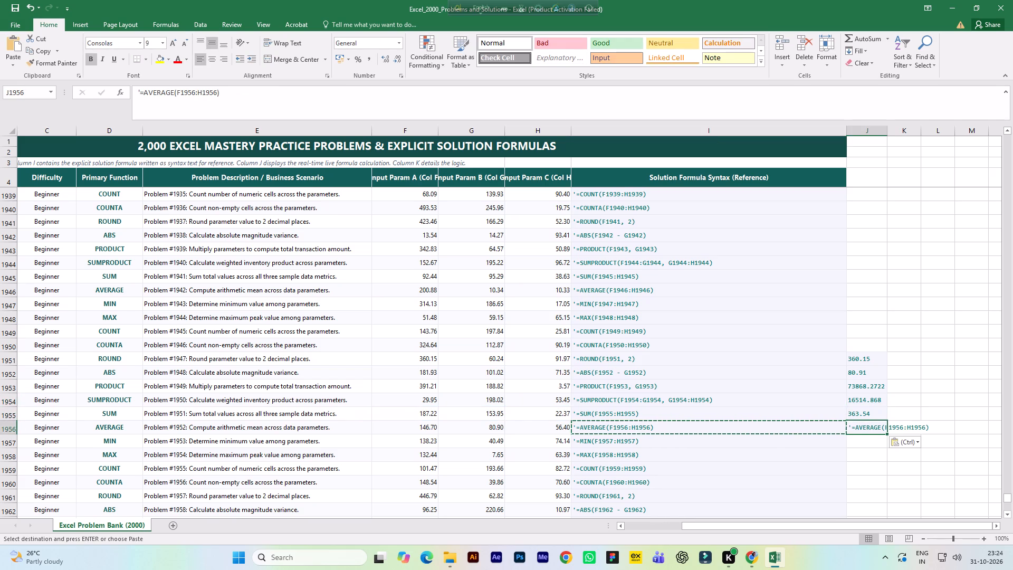
pyautogui.press('F2')
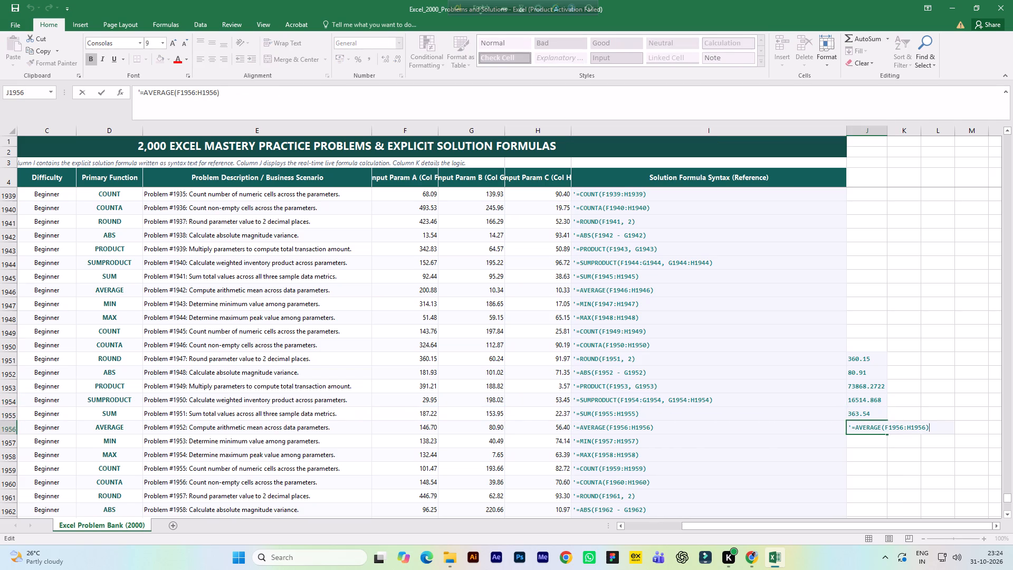
pyautogui.hotkey('ctrl', 'Left')
pyautogui.hotkey('ctrl', 'Left')
pyautogui.press('Right')
pyautogui.press('BackSpace')
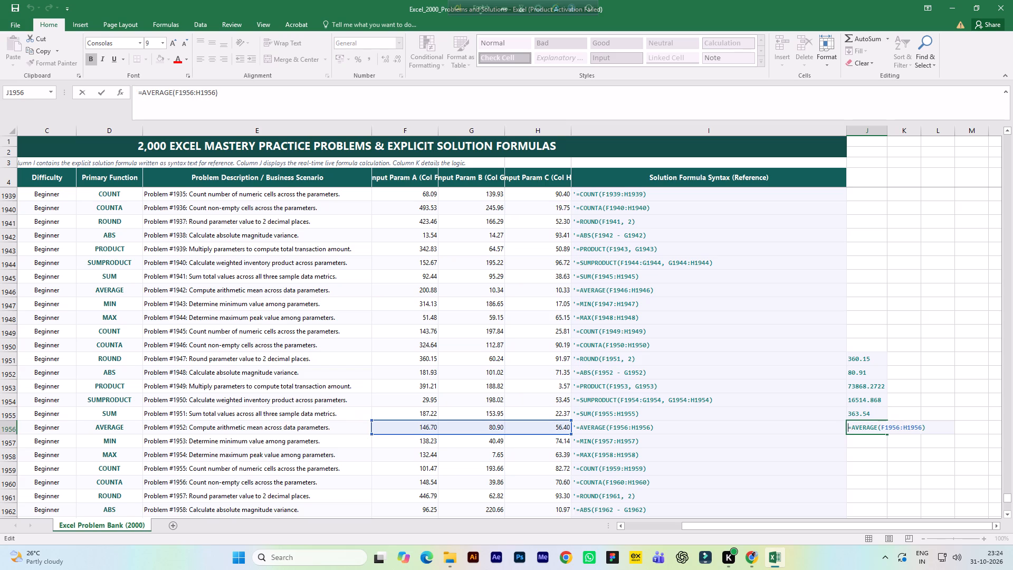
pyautogui.press('Return')
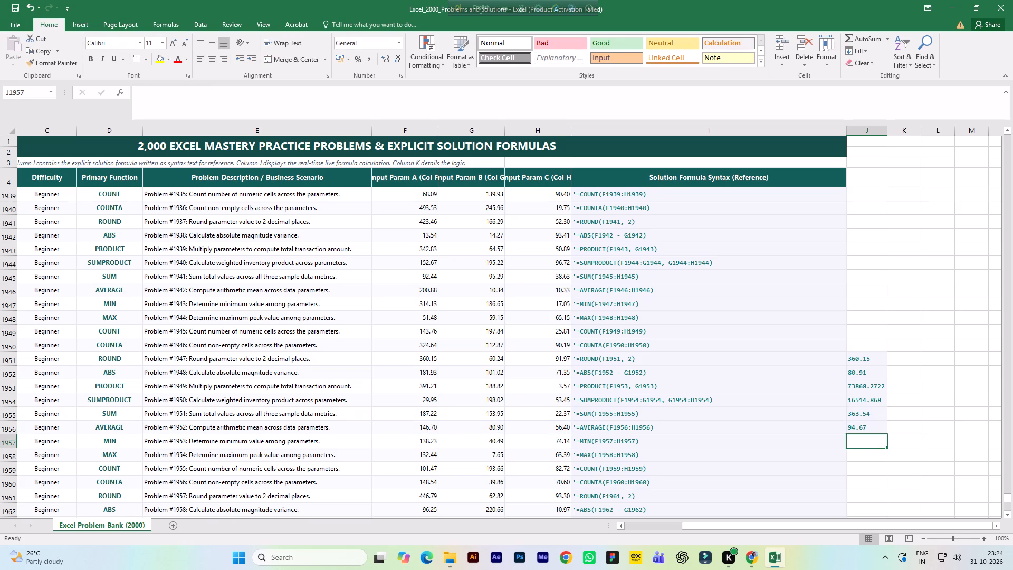
# Copy the MIN formula text from I1957 into J1957 and remove its leading apostrophe to make it the live formula =MIN(F1957:H1957).
pyautogui.scroll(-2, 873, 400)
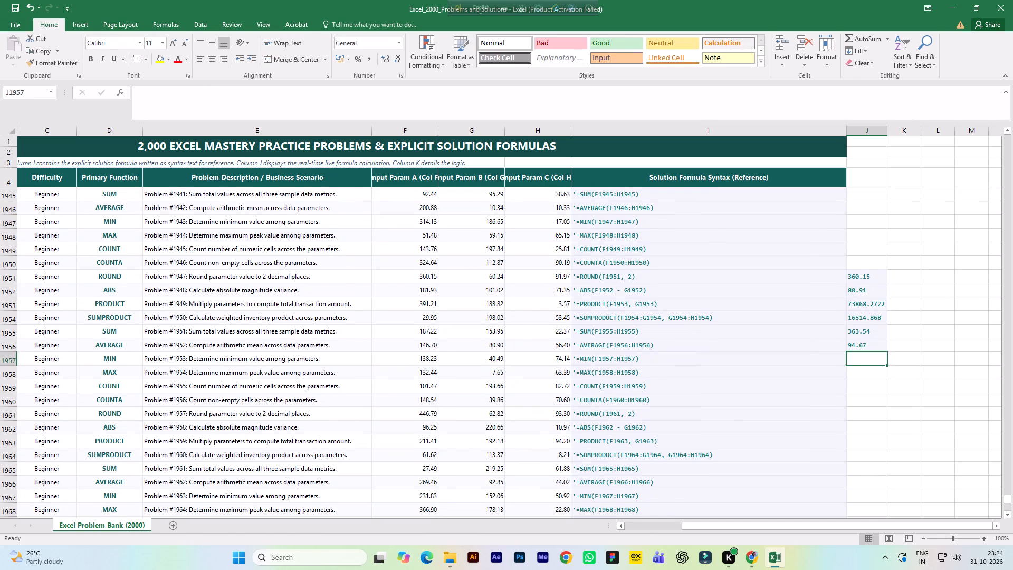
pyautogui.press('Left')
pyautogui.hotkey('ctrl', 'c')
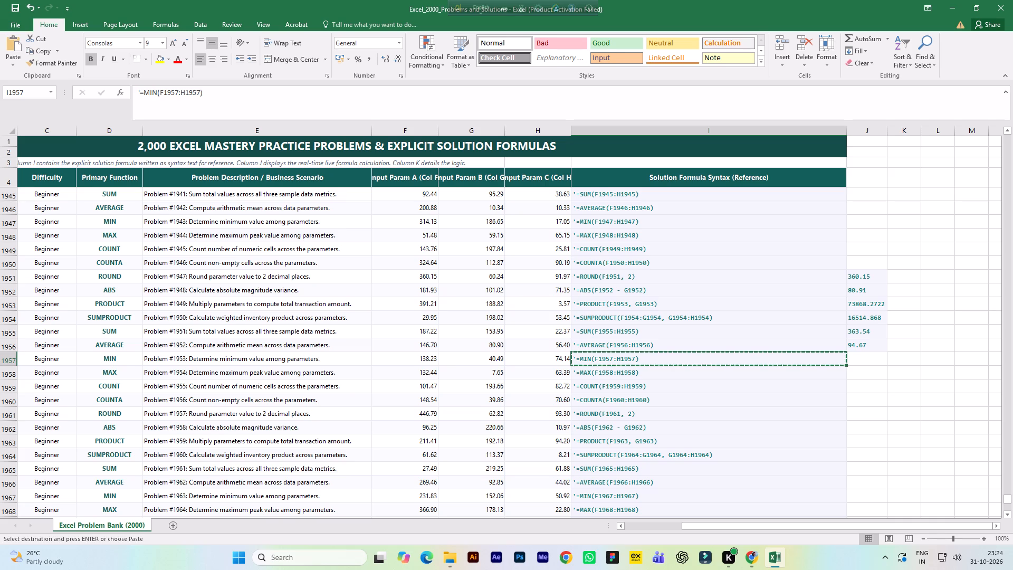
pyautogui.press('Right')
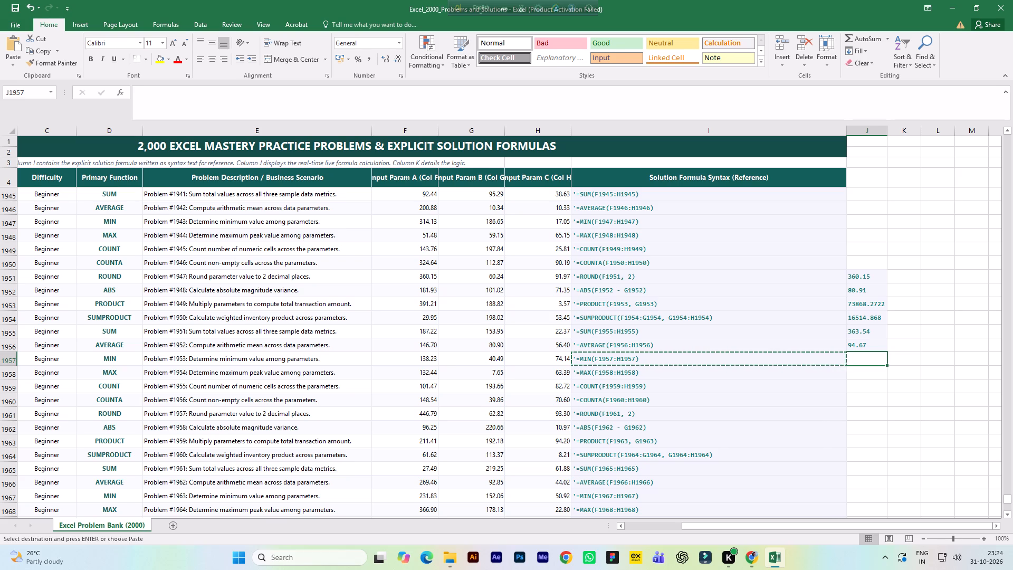
pyautogui.hotkey('ctrl', 'v')
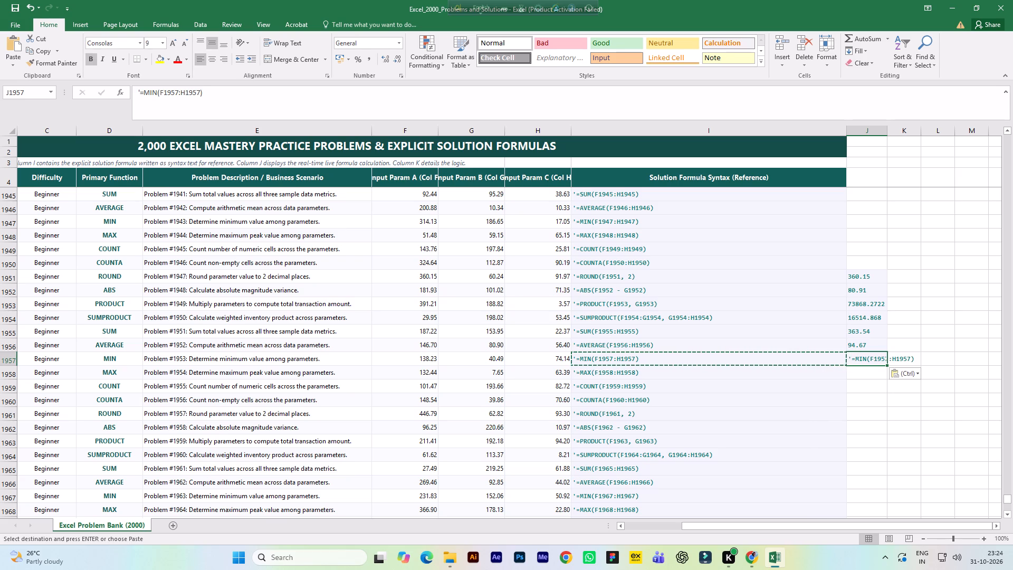
pyautogui.press('F2')
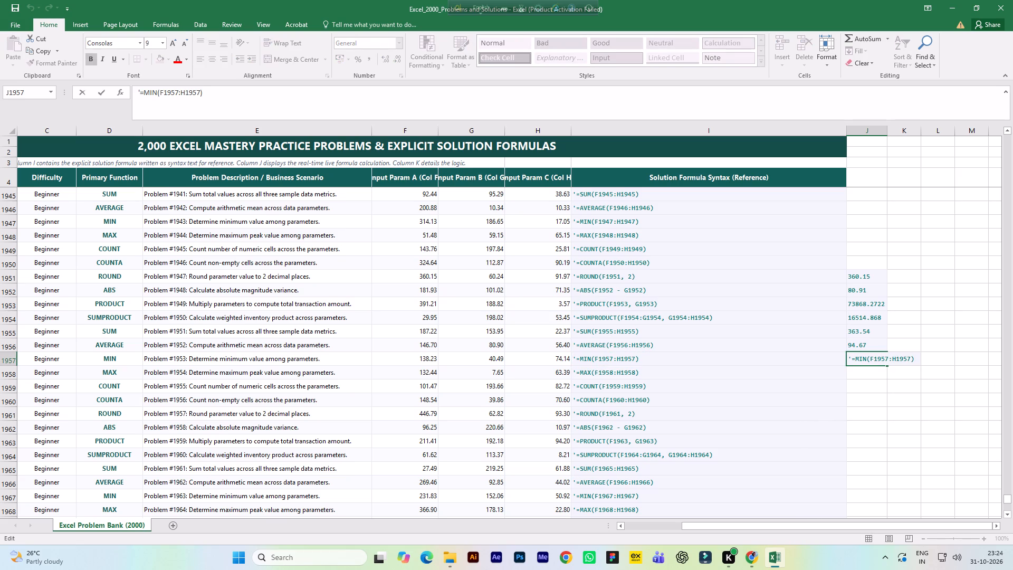
pyautogui.hotkey('ctrl', 'Left')
pyautogui.hotkey('ctrl', 'Left')
pyautogui.hotkey('ctrl', 'Left')
pyautogui.press('Right')
pyautogui.press('BackSpace')
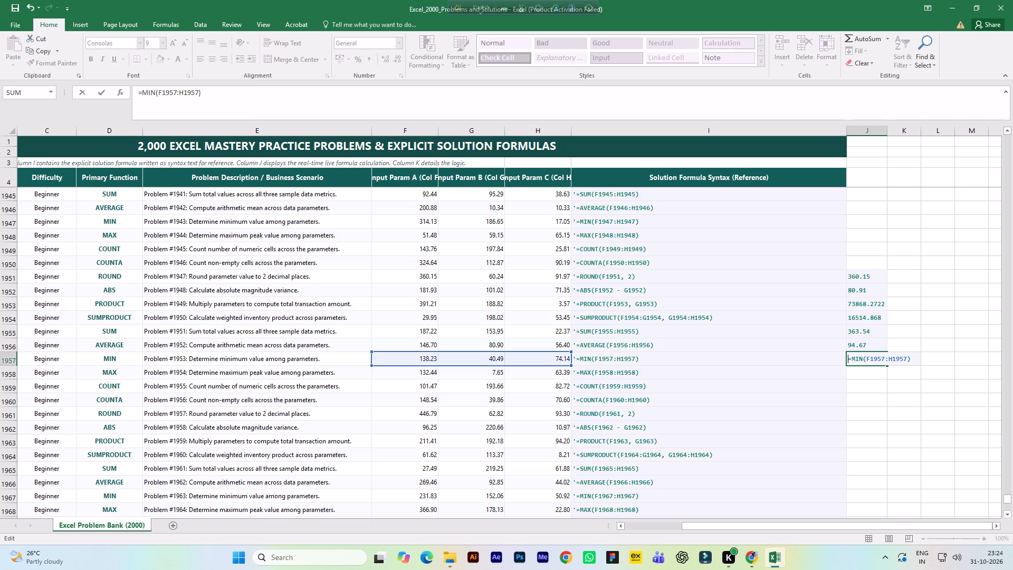
pyautogui.press('Return')
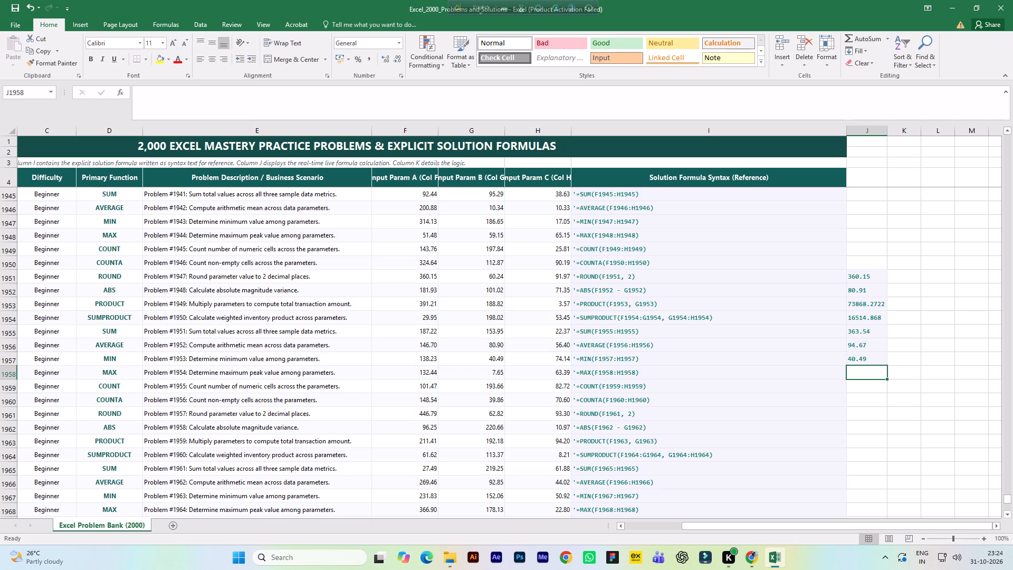
# Copy the MAX formula text from I1958 into J1958 and remove its leading apostrophe to make it the live formula =MAX(F1958:H1958).
pyautogui.press('Left')
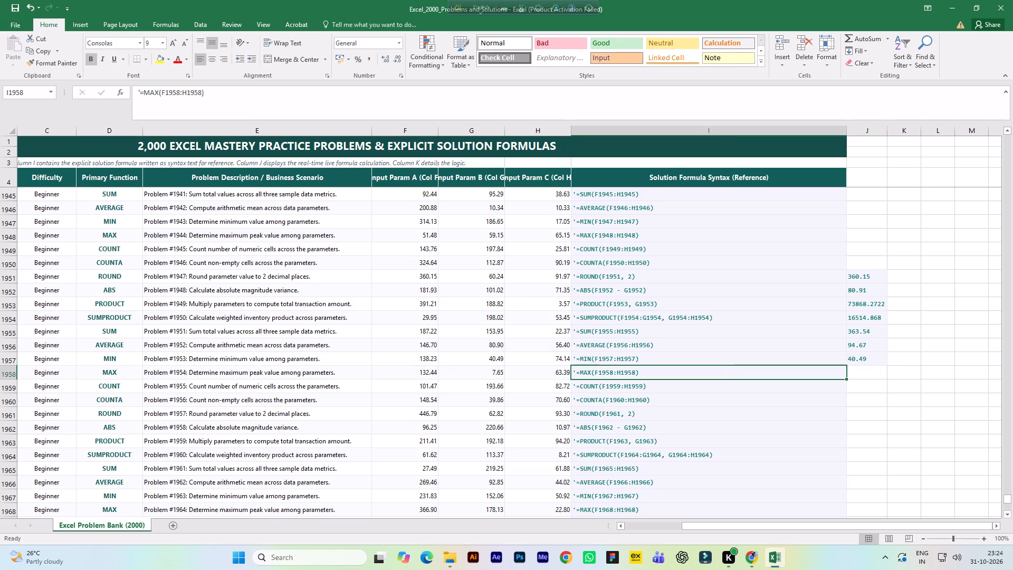
pyautogui.hotkey('ctrl', 'c')
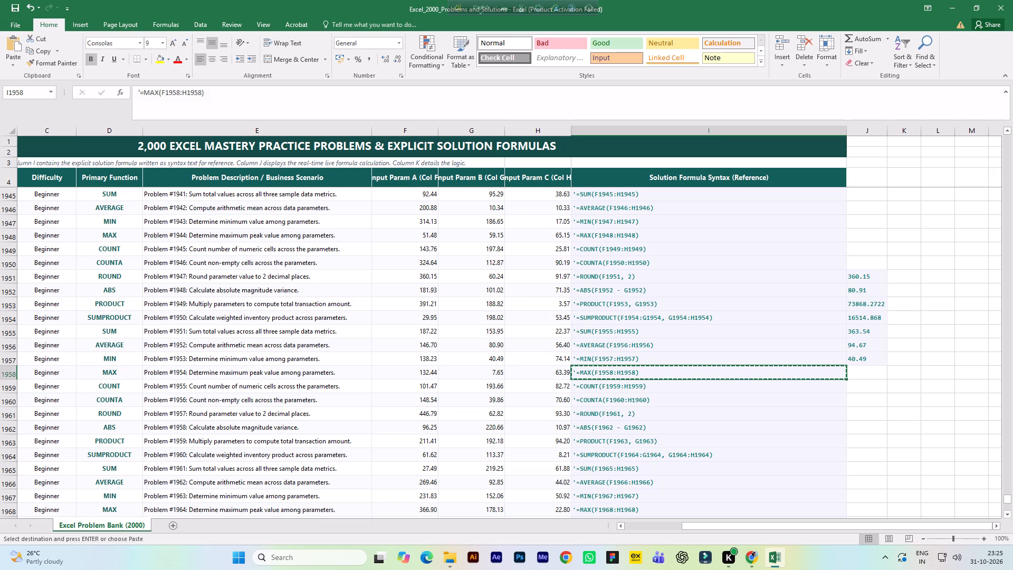
pyautogui.press('Right')
pyautogui.hotkey('ctrl', 'v')
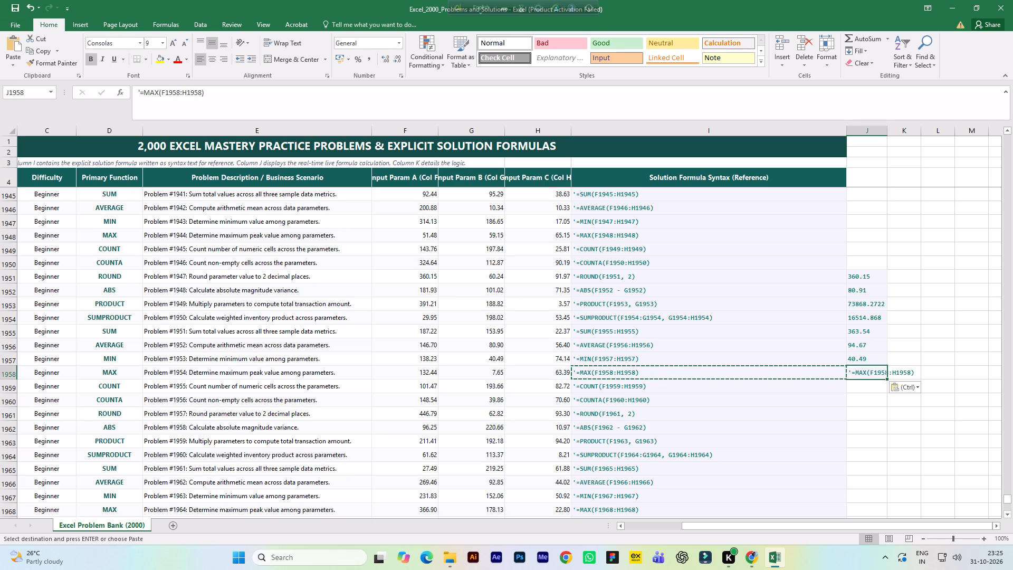
pyautogui.press('F2')
pyautogui.hotkey('ctrl', 'Left')
pyautogui.hotkey('ctrl', 'Left')
pyautogui.press('Right')
pyautogui.press('BackSpace')
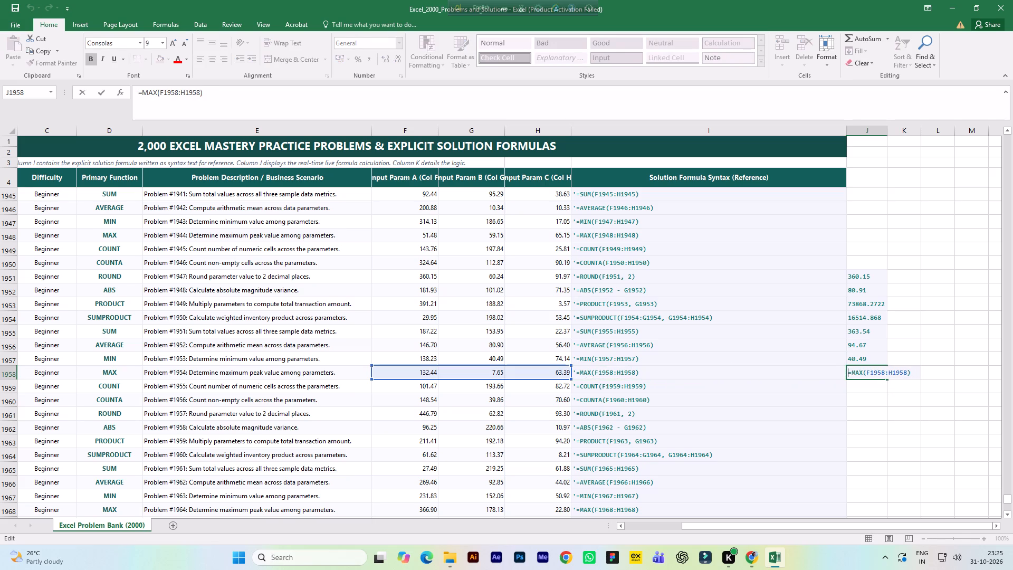
pyautogui.press('Return')
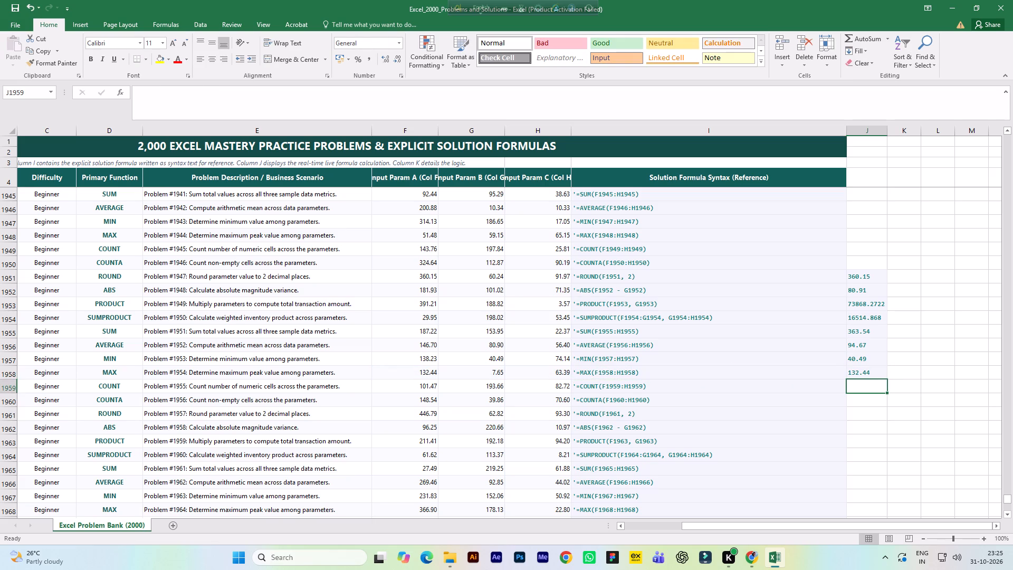
# Copy the COUNT formula text from I1959 into J1959 and remove its leading apostrophe to make it the live formula =COUNT(F1959:H1959).
pyautogui.press('Left')
pyautogui.hotkey('ctrl', 'c')
pyautogui.press('Right')
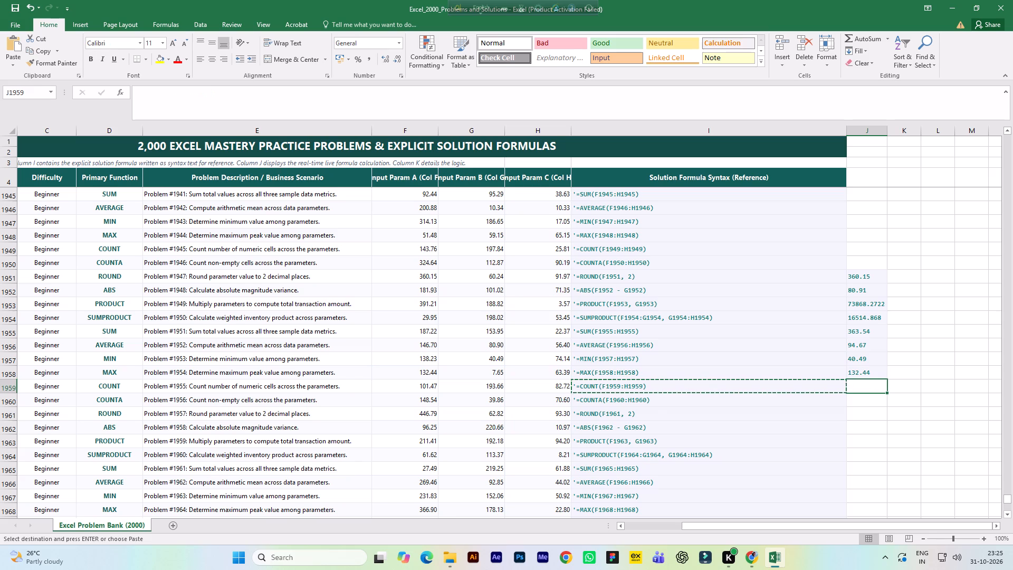
pyautogui.hotkey('ctrl', 'v')
pyautogui.press('F2')
pyautogui.hotkey('ctrl', 'Left')
pyautogui.hotkey('ctrl', 'Left')
pyautogui.press('Right')
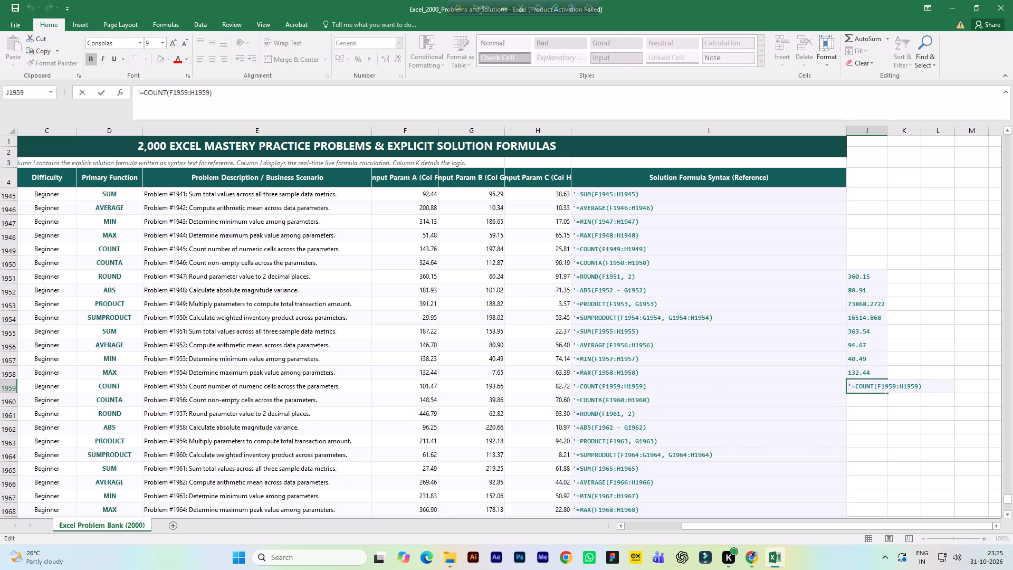
pyautogui.press('BackSpace')
pyautogui.press('Return')
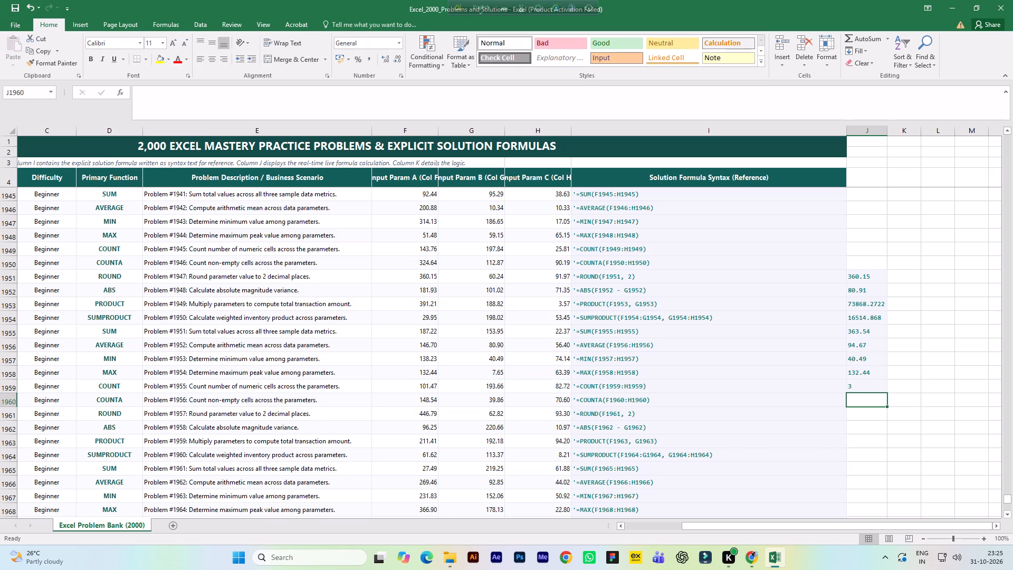
# Copy the COUNTA formula text from I1960 into J1960 and remove its leading apostrophe to make it the live formula =COUNTA(F1960:H1960).
pyautogui.press('Left')
pyautogui.hotkey('ctrl', 'c')
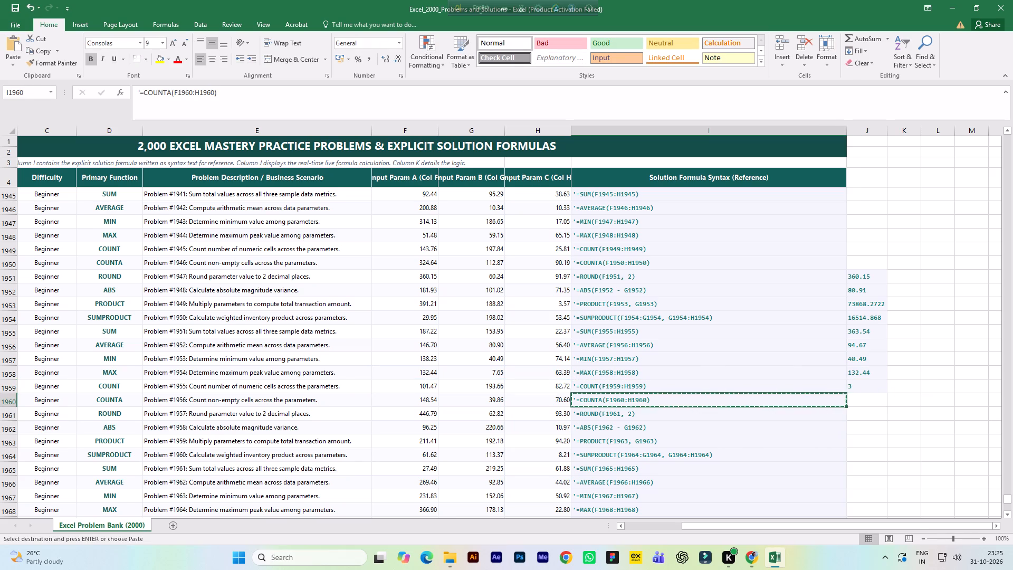
pyautogui.press('Right')
pyautogui.hotkey('ctrl', 'v')
pyautogui.press('F2')
pyautogui.hotkey('ctrl', 'Left')
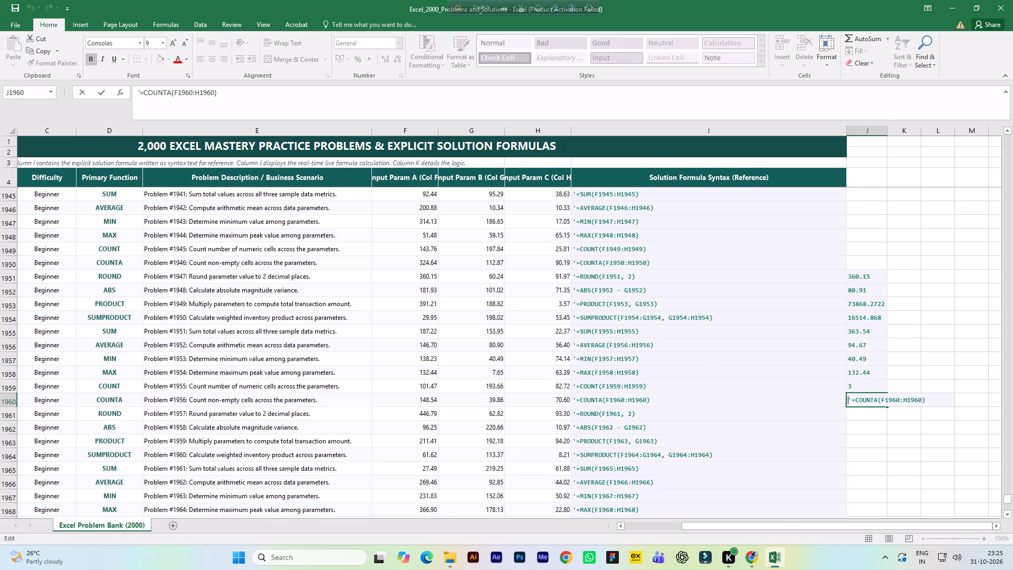
pyautogui.hotkey('ctrl', 'Left')
pyautogui.press('Right')
pyautogui.press('BackSpace')
pyautogui.press('Return')
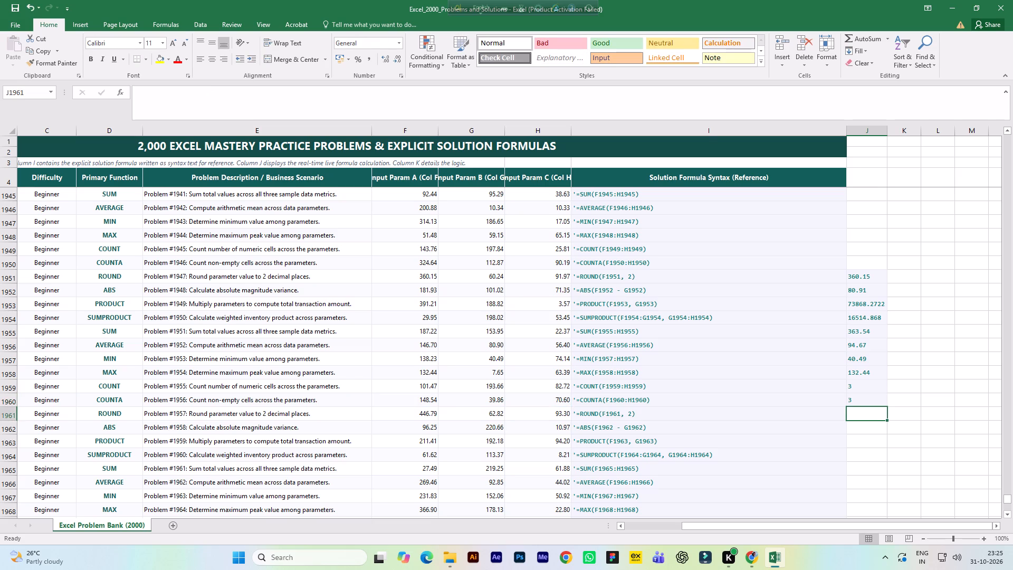
# Copy the ROUND formula text from I1961 over the ABS formula text in I1962 and re-enter it as text.
pyautogui.press('Left')
pyautogui.hotkey('ctrl', 'v')
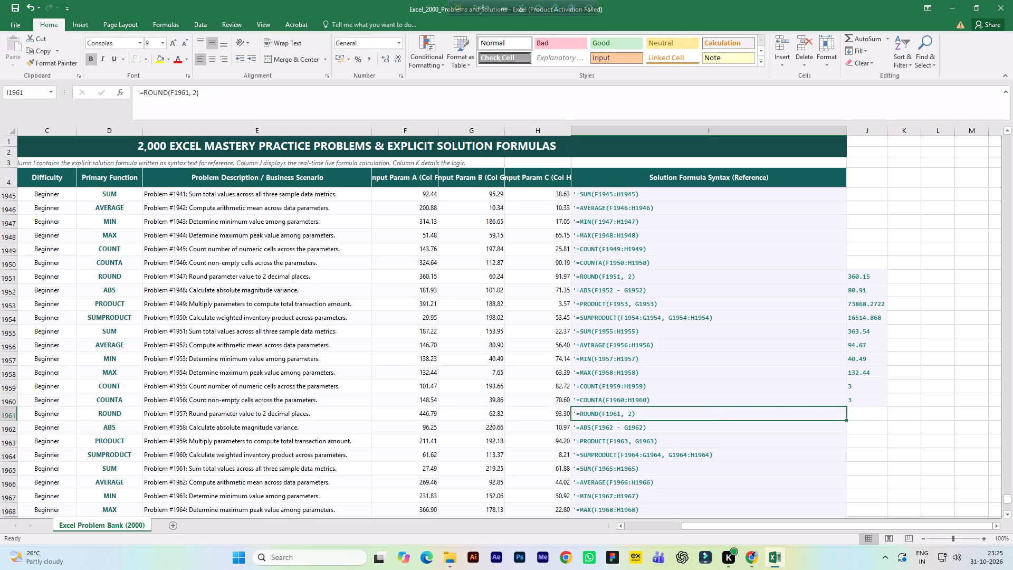
pyautogui.hotkey('ctrl', 'c')
pyautogui.press('Down')
pyautogui.hotkey('ctrl', 'v')
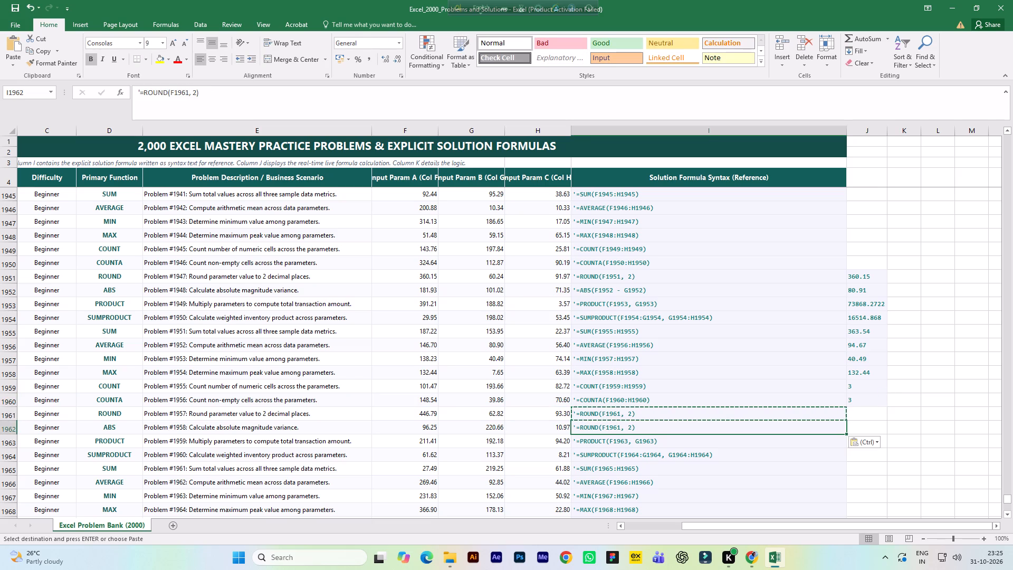
pyautogui.press('F2')
pyautogui.hotkey('ctrl', 'Left')
pyautogui.hotkey('ctrl', 'Left')
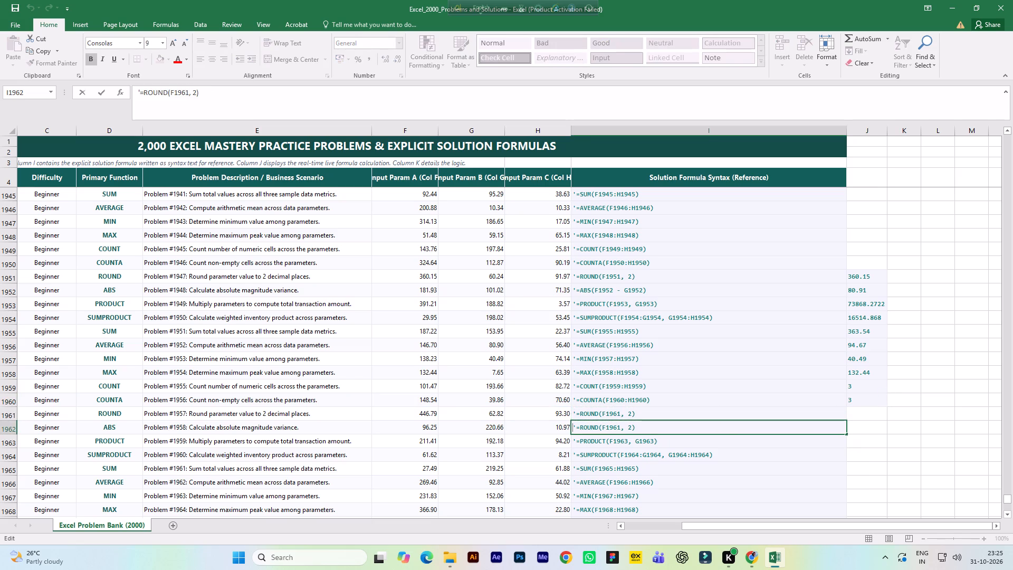
pyautogui.press('Right')
pyautogui.press('Up')
pyautogui.press('Up')
pyautogui.click(826, 406)
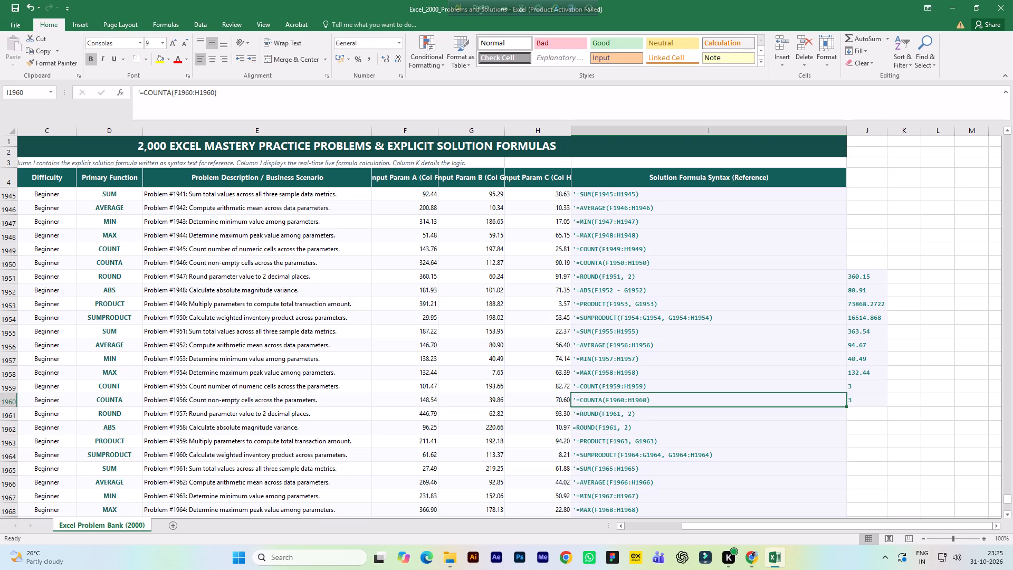
# Copy the ROUND formula text from I1961 into J1961 and remove its leading apostrophe to make it the live formula =ROUND(F1961, 2).
pyautogui.click(815, 409)
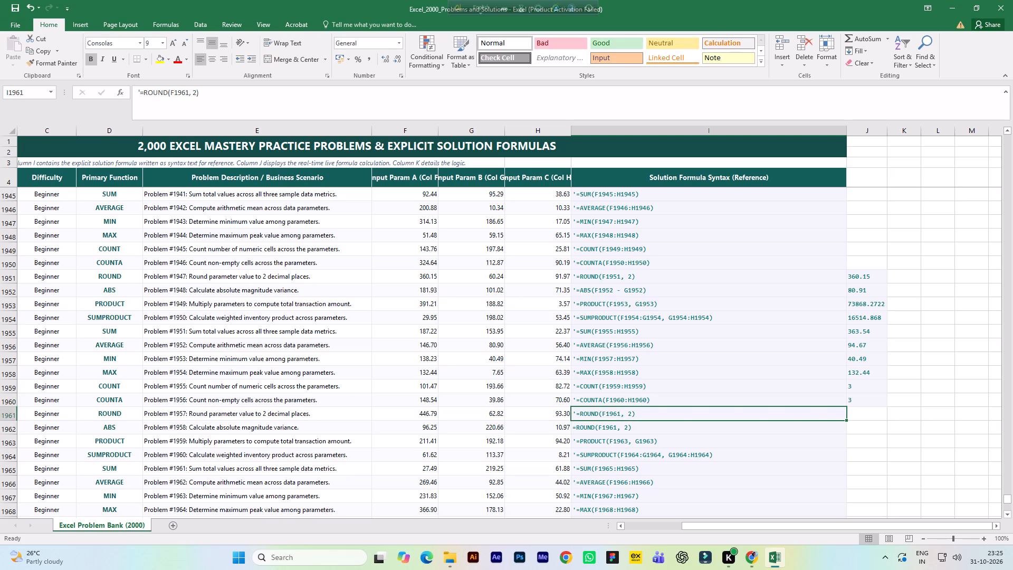
pyautogui.hotkey('ctrl', 'c')
pyautogui.press('Right')
pyautogui.hotkey('ctrl', 'v')
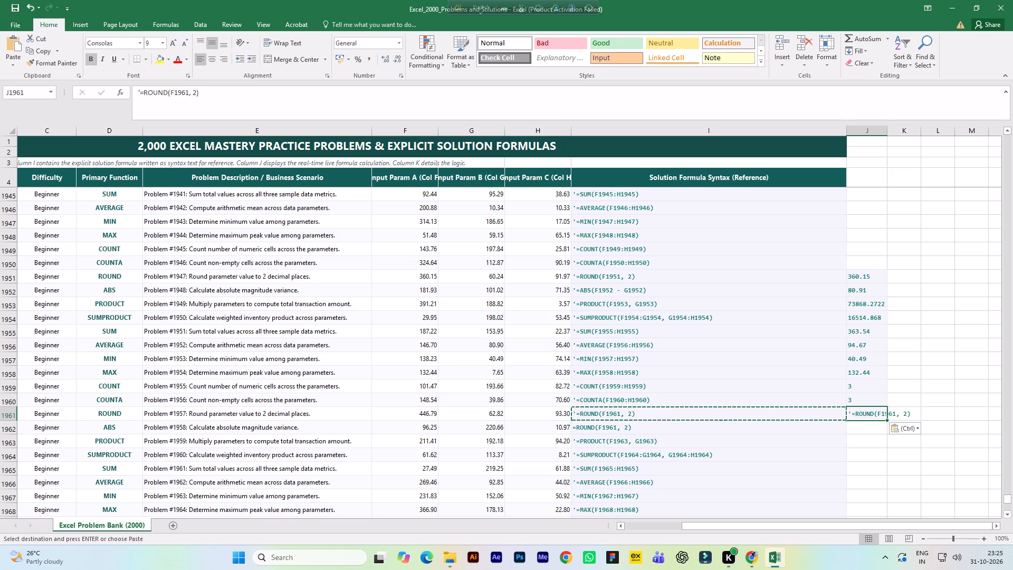
pyautogui.press('F2')
pyautogui.hotkey('ctrl', 'Left')
pyautogui.hotkey('ctrl', 'Left')
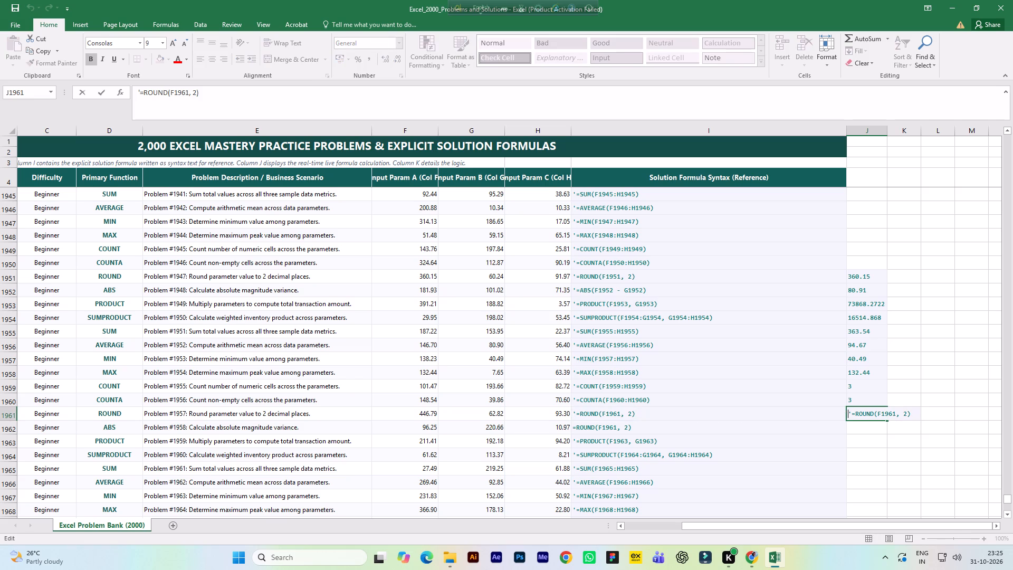
pyautogui.hotkey('ctrl', 'Right')
pyautogui.hotkey('ctrl', 'Left')
pyautogui.hotkey('ctrl', 'Left')
pyautogui.press('Left')
pyautogui.press('BackSpace')
pyautogui.press('Right')
pyautogui.press('BackSpace')
pyautogui.press('Return')
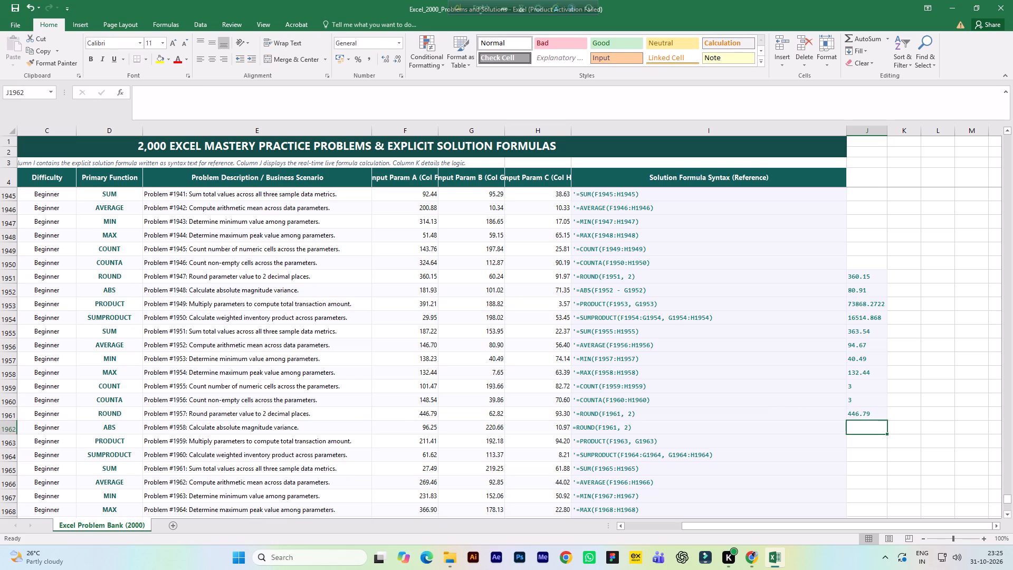
# Copy the ROUND formula text from I1962 into J1962 and remove its leading apostrophe to make it the live formula =ROUND(F1961, 2).
pyautogui.press('Left')
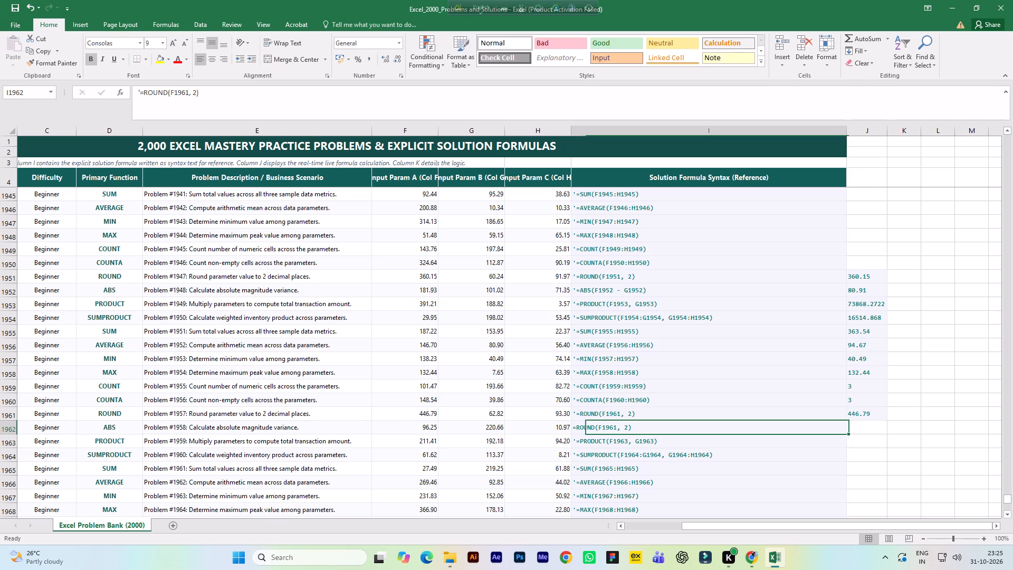
pyautogui.hotkey('ctrl', 'c')
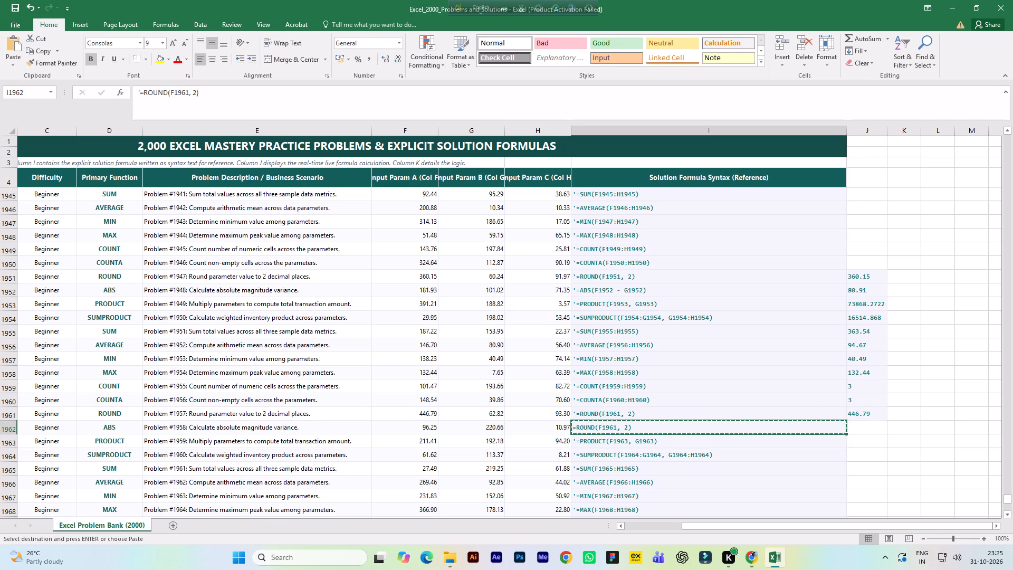
pyautogui.press('Right')
pyautogui.hotkey('ctrl', 'v')
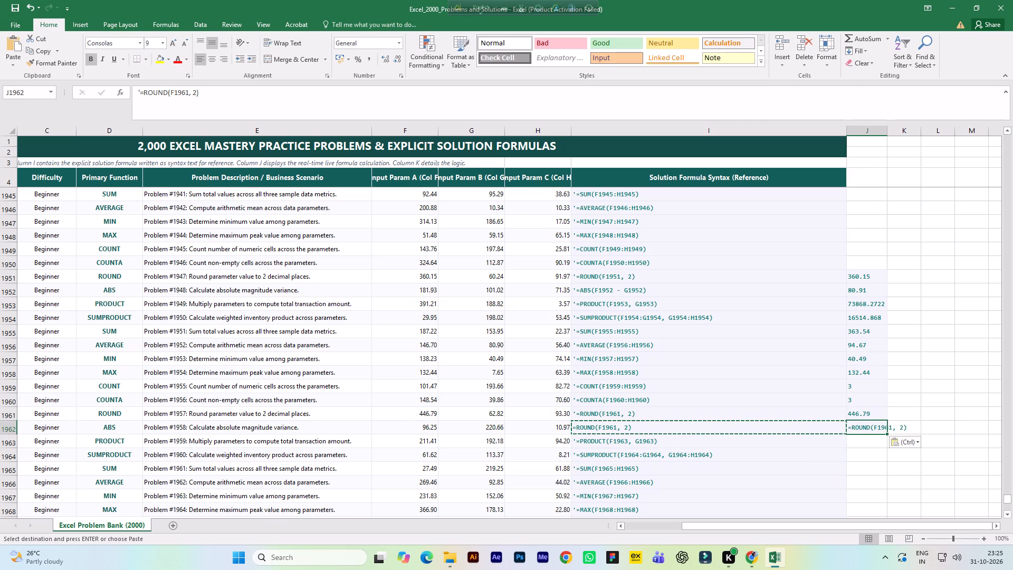
pyautogui.press('F2')
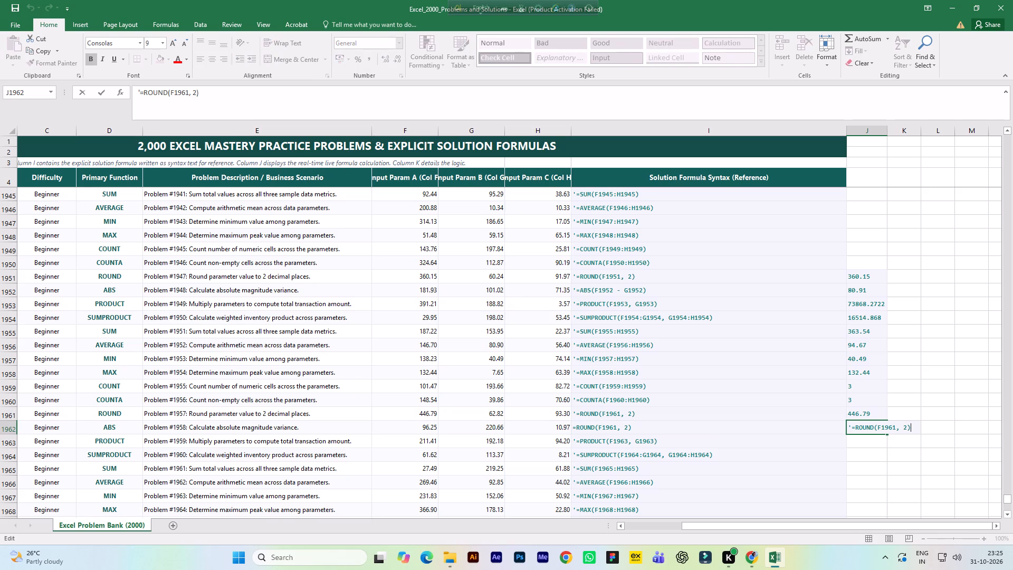
pyautogui.hotkey('ctrl', 'Left')
pyautogui.hotkey('ctrl', 'Left')
pyautogui.press('Right')
pyautogui.press('BackSpace')
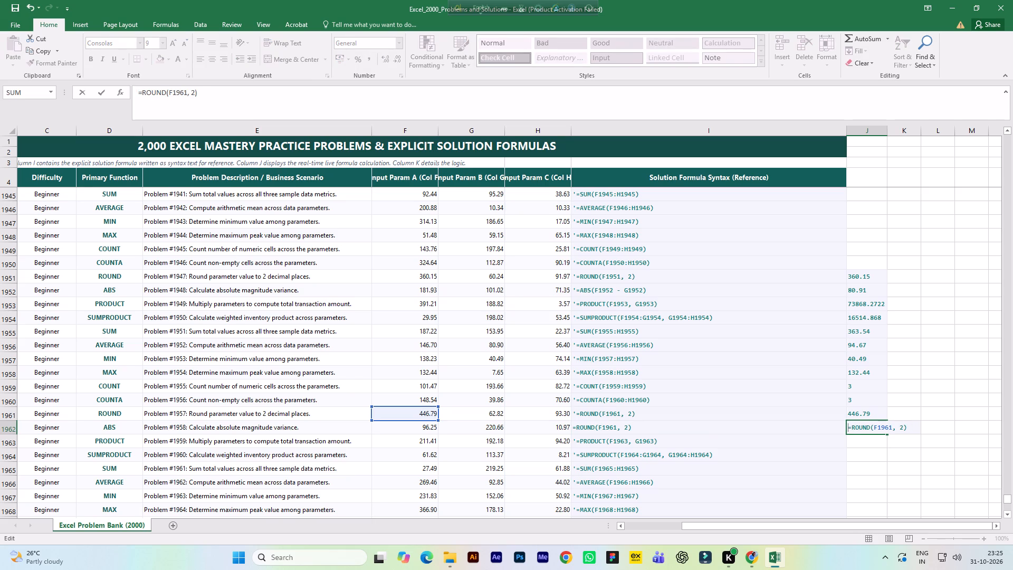
pyautogui.press('Return')
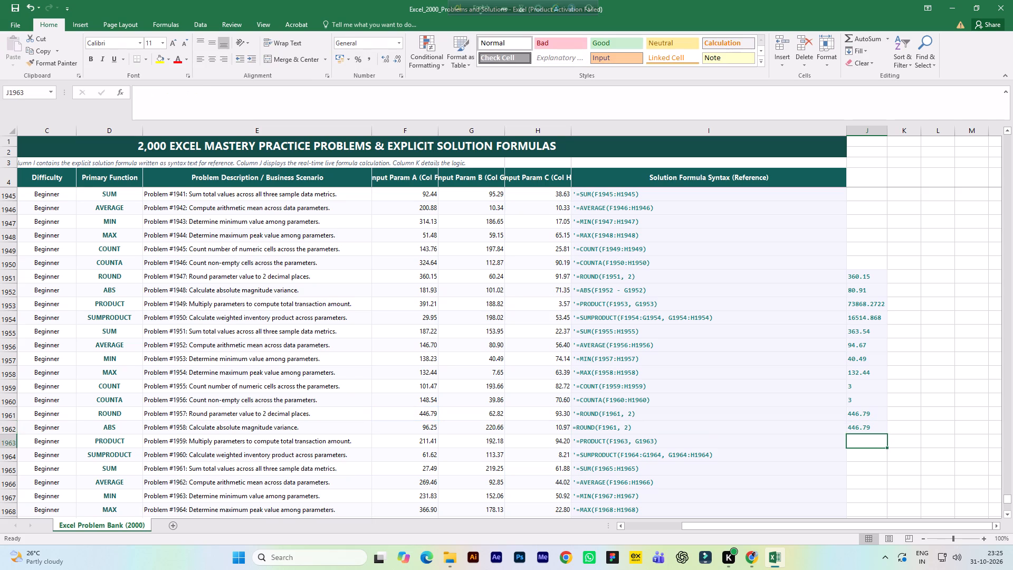
# Copy the PRODUCT formula text from I1963 into J1963 and remove its leading apostrophe to make it the live formula =PRODUCT(F1963, G1963).
pyautogui.scroll(-3, 845, 395)
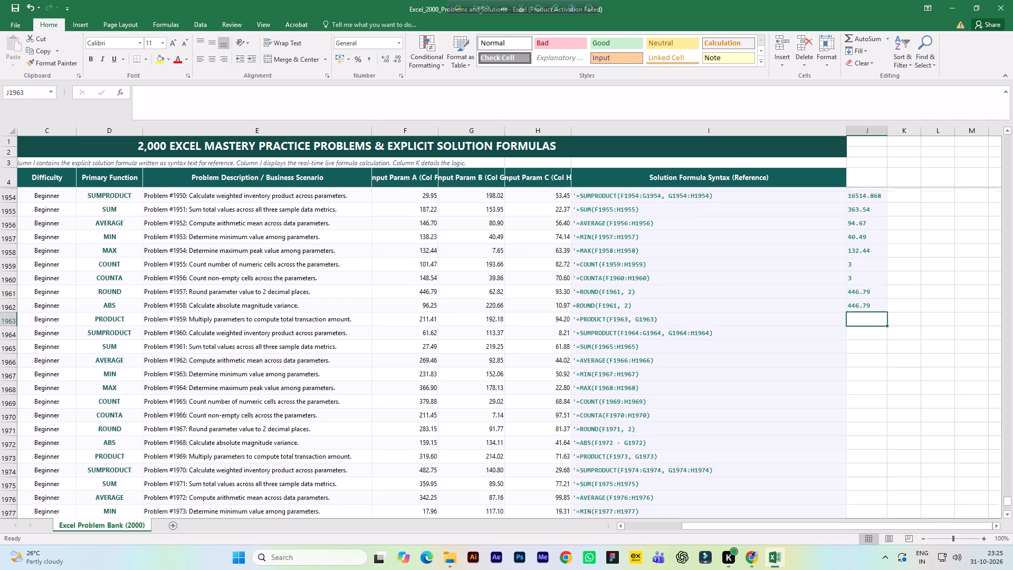
pyautogui.scroll(-1, 855, 383)
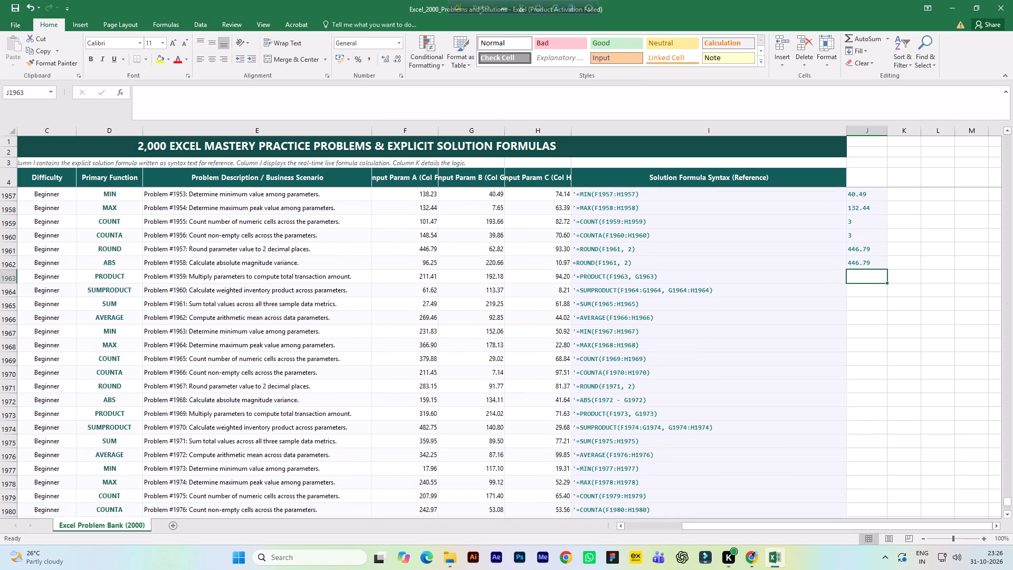
pyautogui.press('Left')
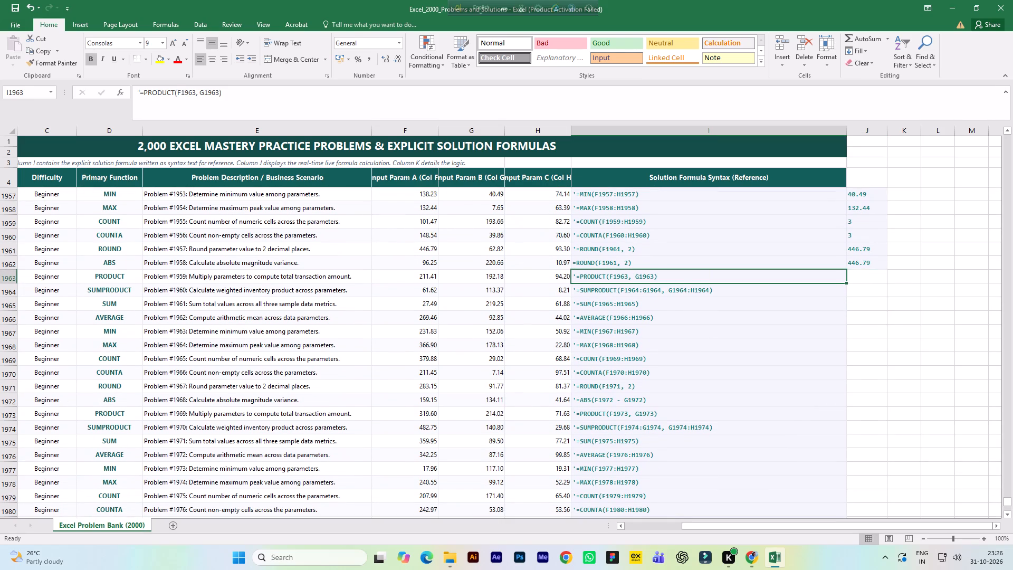
pyautogui.hotkey('ctrl', 'c')
pyautogui.press('Right')
pyautogui.hotkey('ctrl', 'v')
pyautogui.press('F2')
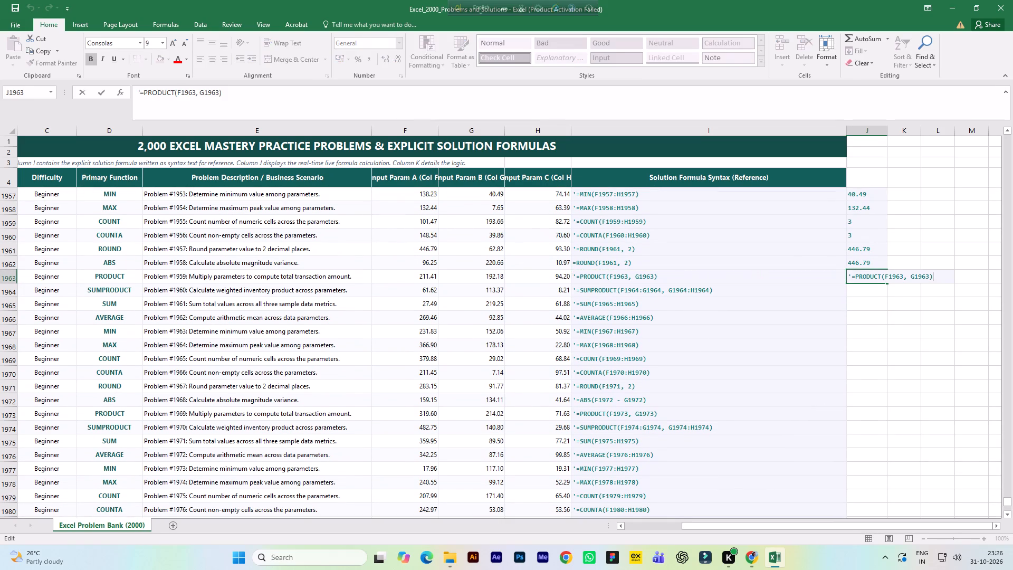
pyautogui.hotkey('ctrl', 'Left')
pyautogui.hotkey('ctrl', 'Left')
pyautogui.press('Right')
pyautogui.press('BackSpace')
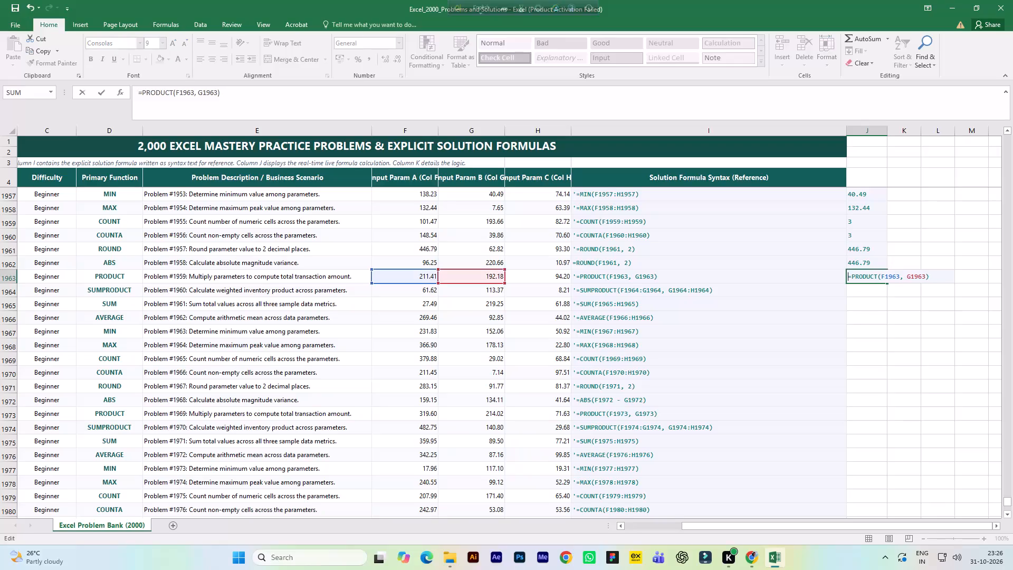
pyautogui.press('Return')
# Copy the SUMPRODUCT formula text from I1964 into J1964 and remove its leading apostrophe to make it the live formula =SUMPRODUCT(F1964:G1964, G1964:H1964).
pyautogui.press('Left')
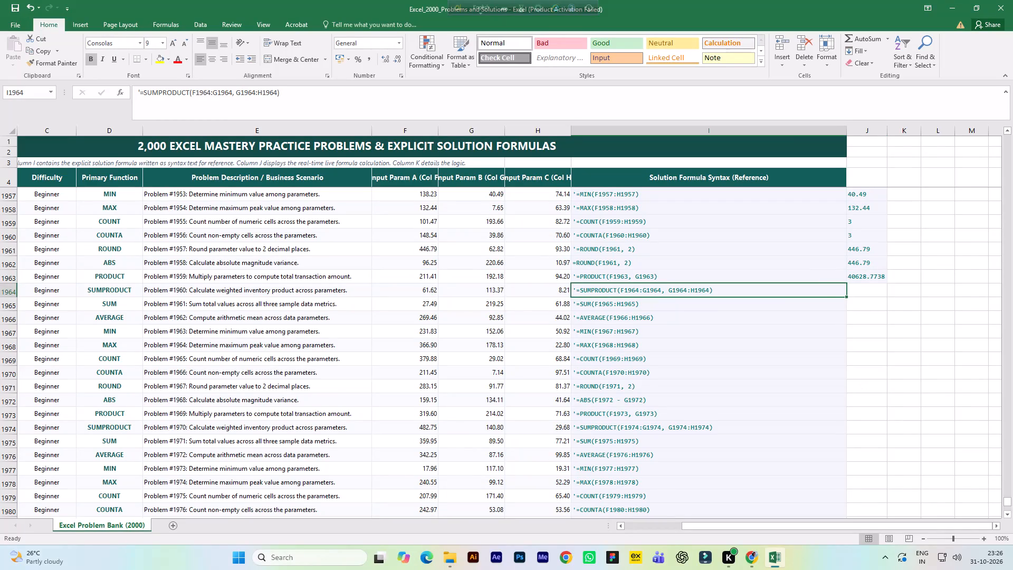
pyautogui.hotkey('ctrl', 'c')
pyautogui.press('Right')
pyautogui.hotkey('ctrl', 'v')
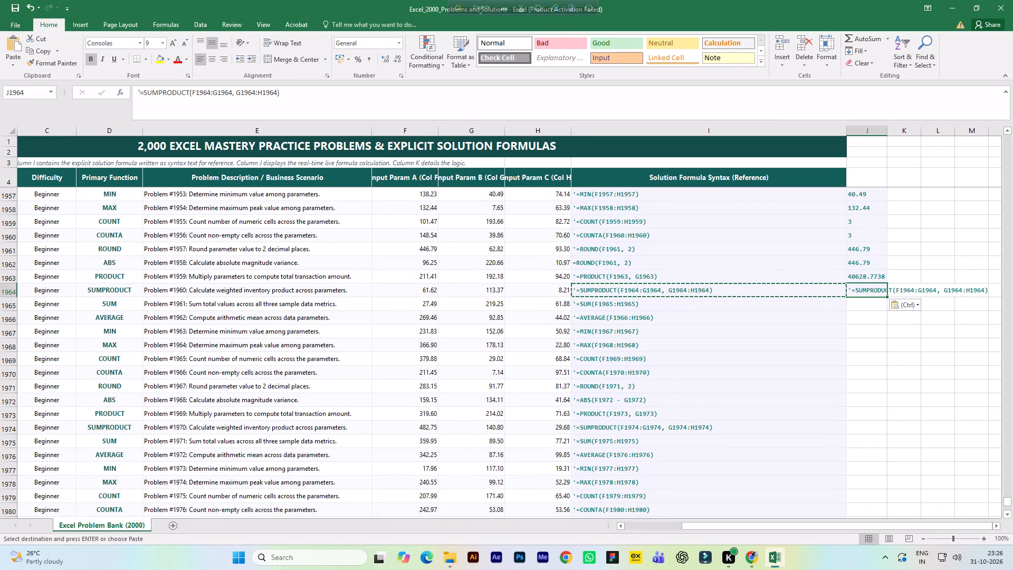
pyautogui.press('F2')
pyautogui.hotkey('ctrl', 'Left')
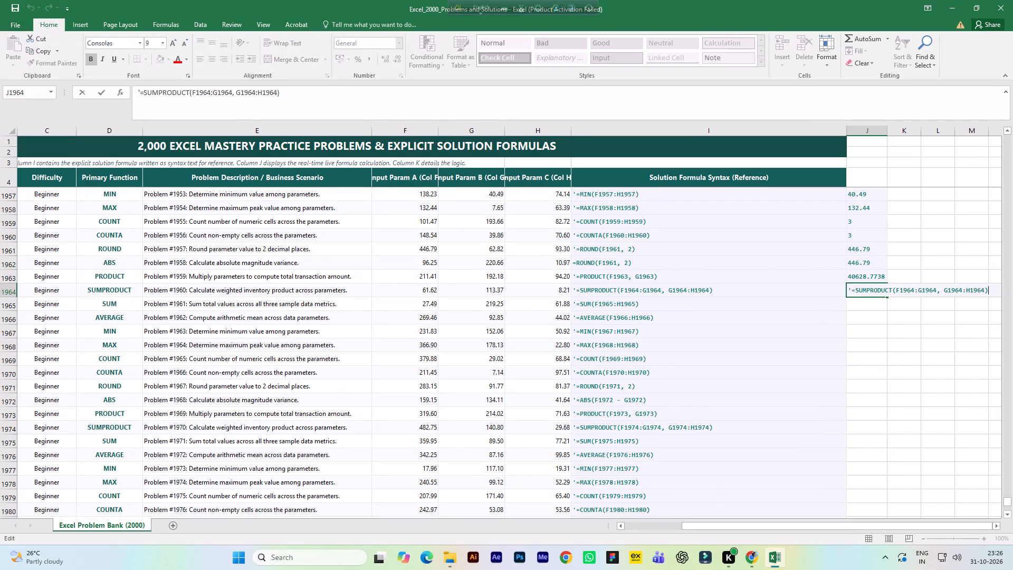
pyautogui.hotkey('ctrl', 'Left')
pyautogui.hotkey('ctrl', 'Left')
pyautogui.press('Right')
pyautogui.press('BackSpace')
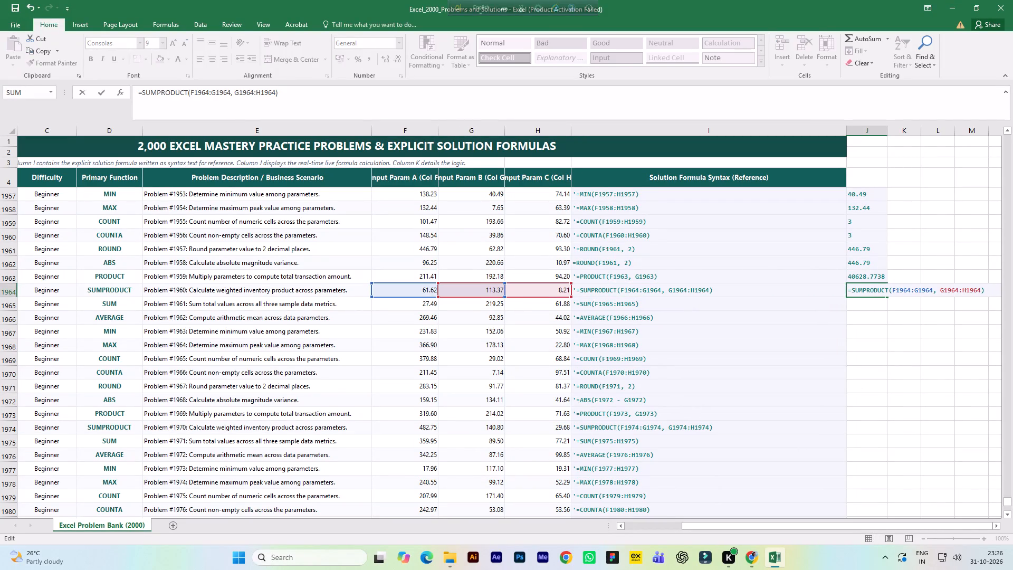
pyautogui.press('Return')
# Copy the SUM formula text from I1965 into J1965 and remove its leading apostrophe to make it the live formula =SUM(F1965:H1965).
pyautogui.press('Left')
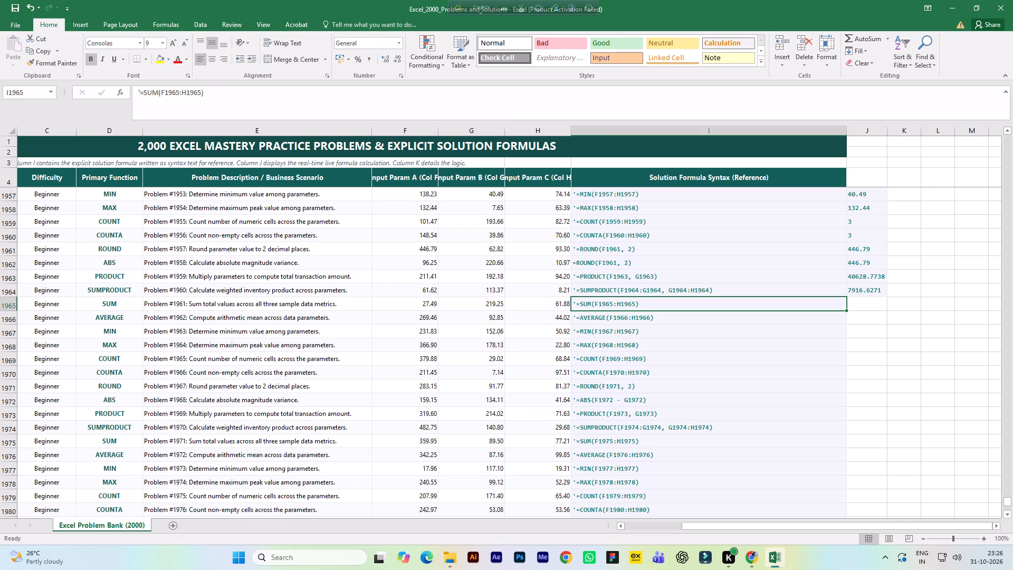
pyautogui.hotkey('ctrl', 'c')
pyautogui.press('Right')
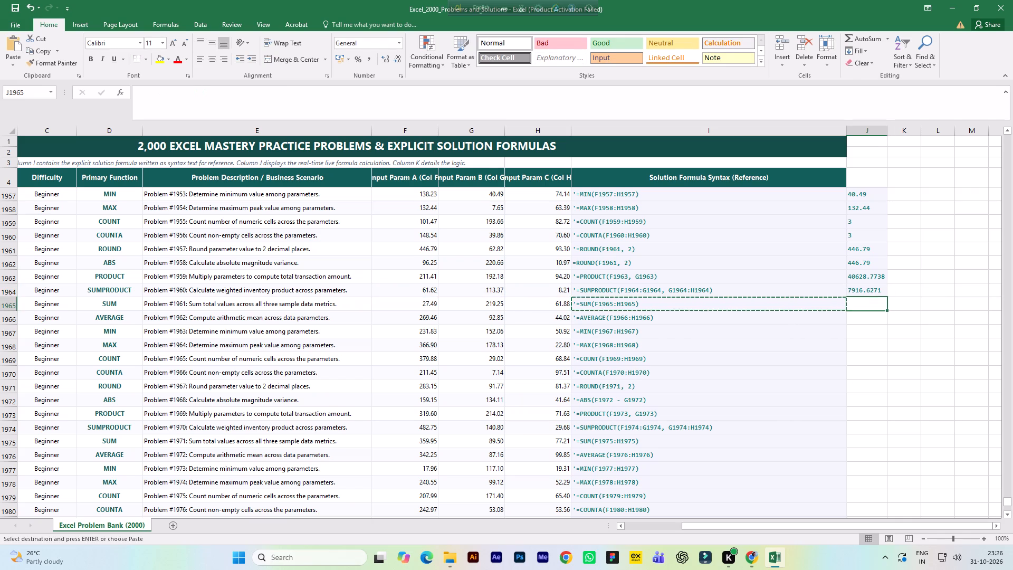
pyautogui.hotkey('ctrl', 'v')
pyautogui.press('F2')
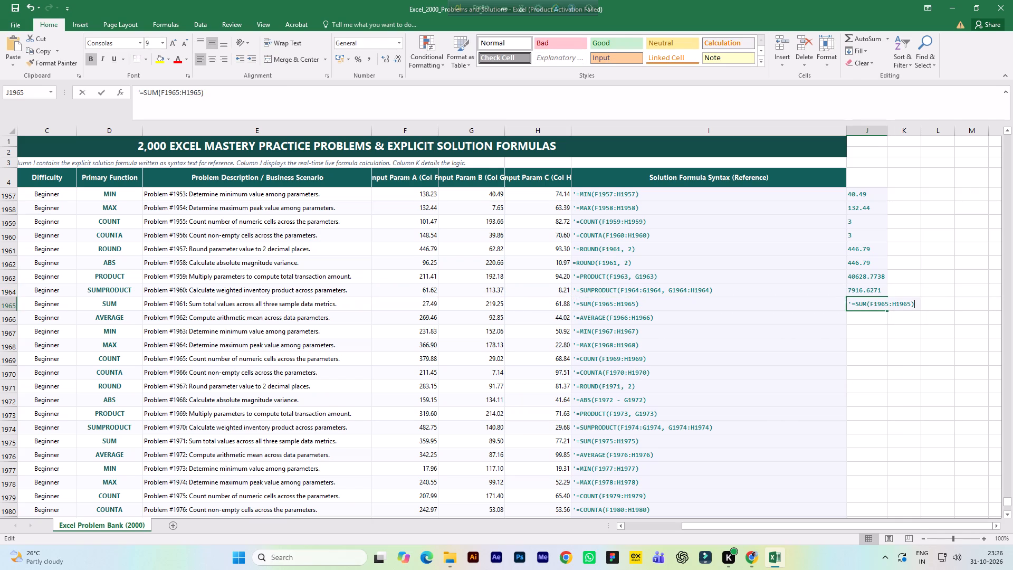
pyautogui.hotkey('ctrl', 'Left')
pyautogui.hotkey('ctrl', 'Left')
pyautogui.hotkey('ctrl', 'Left')
pyautogui.press('Right')
pyautogui.press('BackSpace')
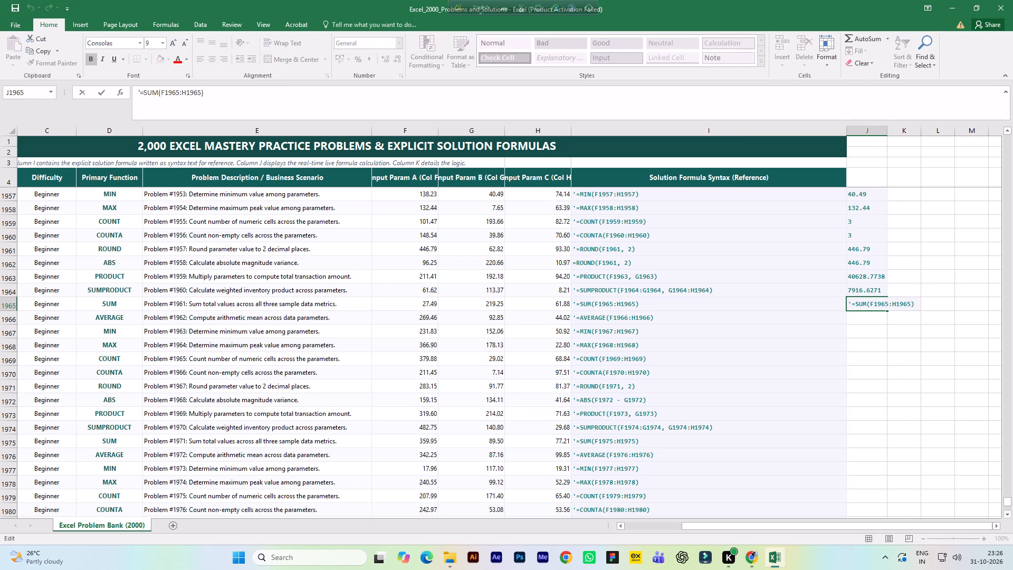
pyautogui.press('Return')
# Copy the AVERAGE formula text from I1966 into J1966 and remove its leading apostrophe to make it the live formula =AVERAGE(F1966:H1966).
pyautogui.press('Left')
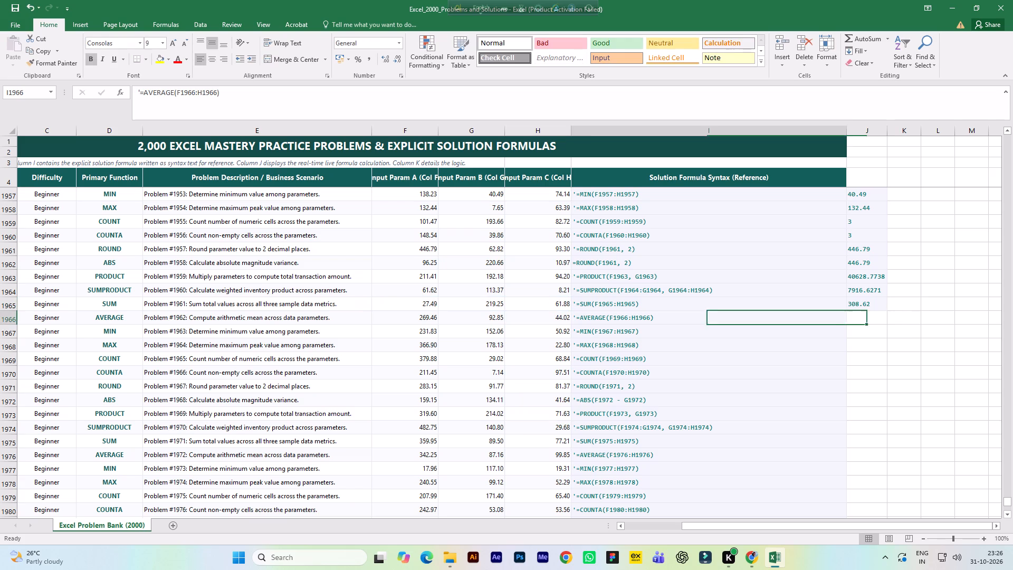
pyautogui.hotkey('ctrl', 'c')
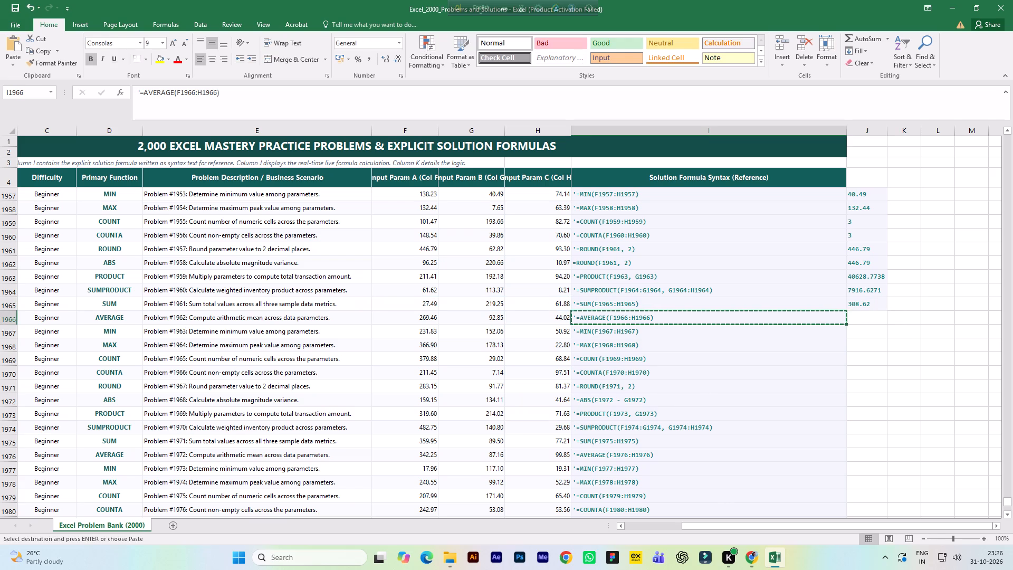
pyautogui.press('Right')
pyautogui.hotkey('ctrl', 'v')
pyautogui.press('F2')
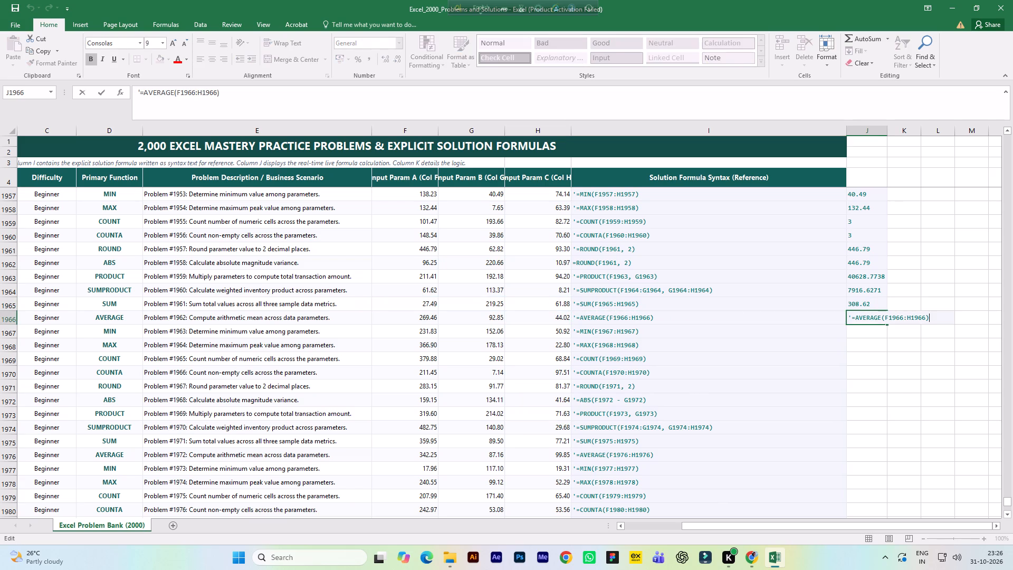
pyautogui.hotkey('ctrl', 'Left')
pyautogui.hotkey('ctrl', 'Left')
pyautogui.press('Right')
pyautogui.press('BackSpace')
pyautogui.press('Return')
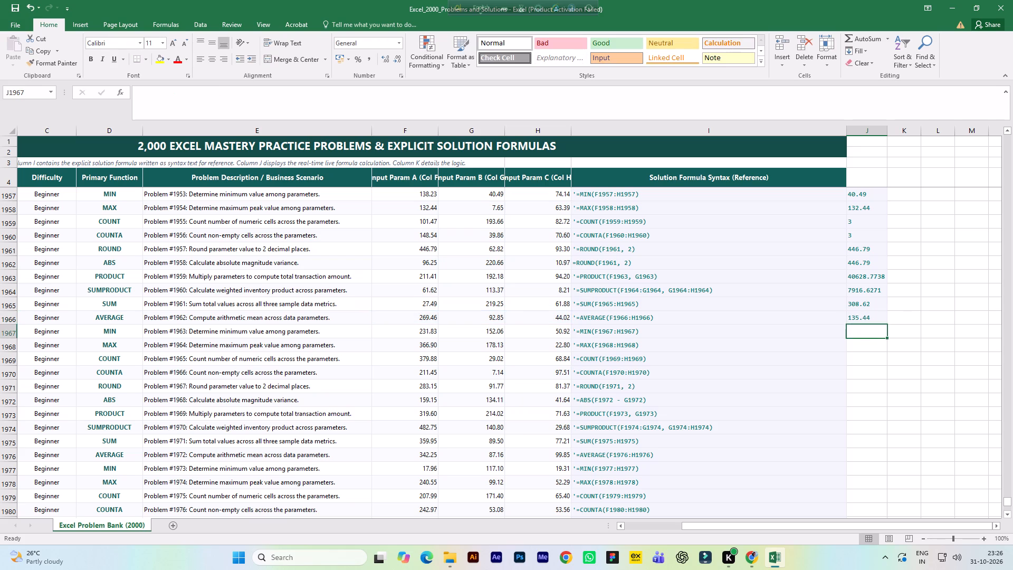
# Copy the MIN formula text from I1967 into J1967 and remove its leading apostrophe to make it the live formula =MIN(F1967:H1967).
pyautogui.press('Left')
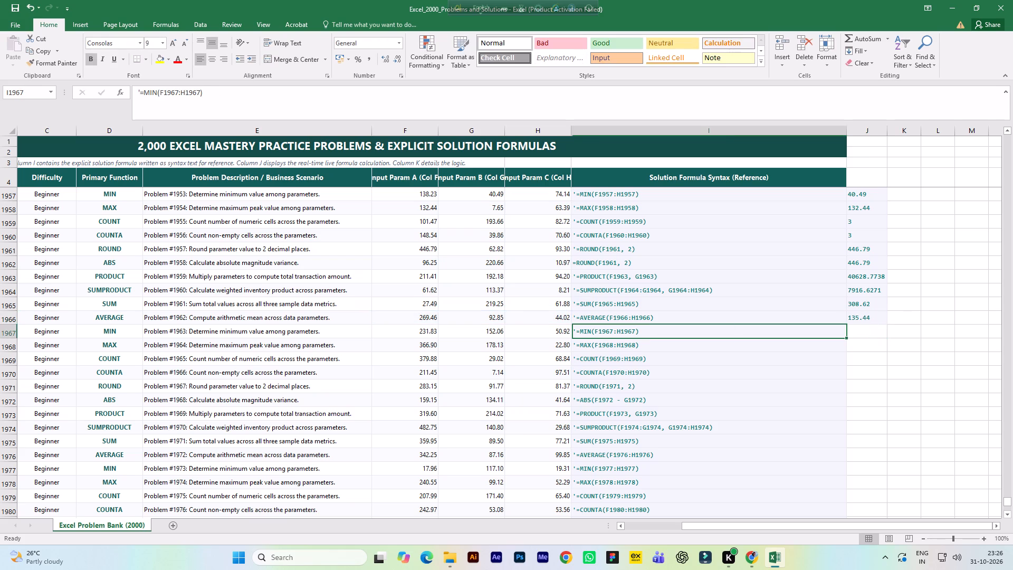
pyautogui.hotkey('ctrl', 'c')
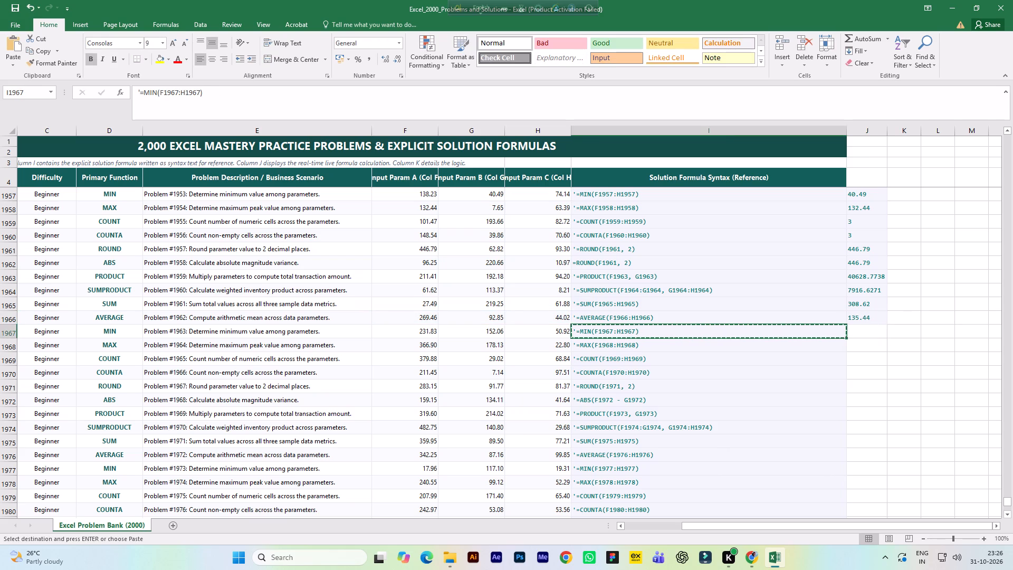
pyautogui.press('Right')
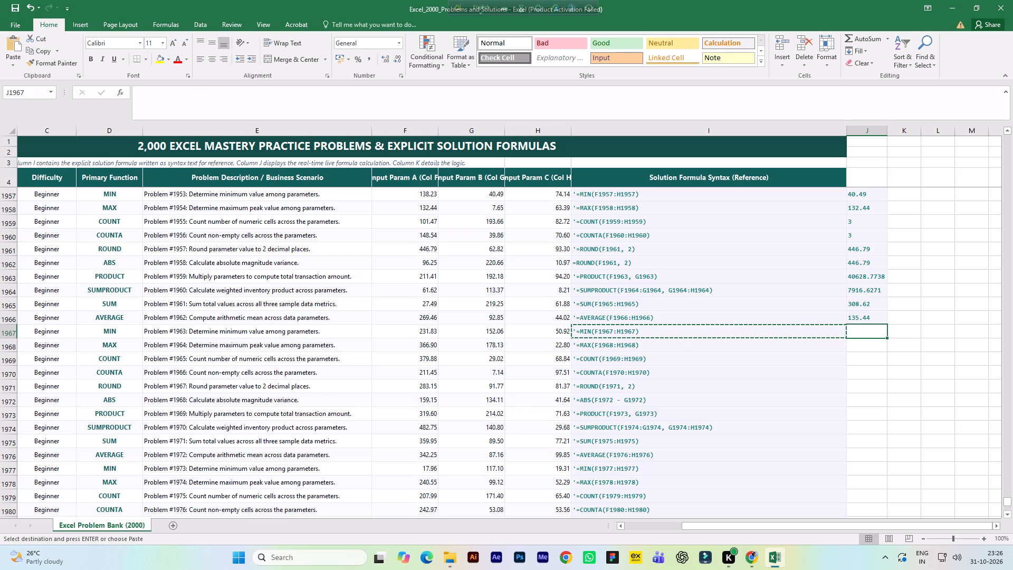
pyautogui.hotkey('ctrl', 'v')
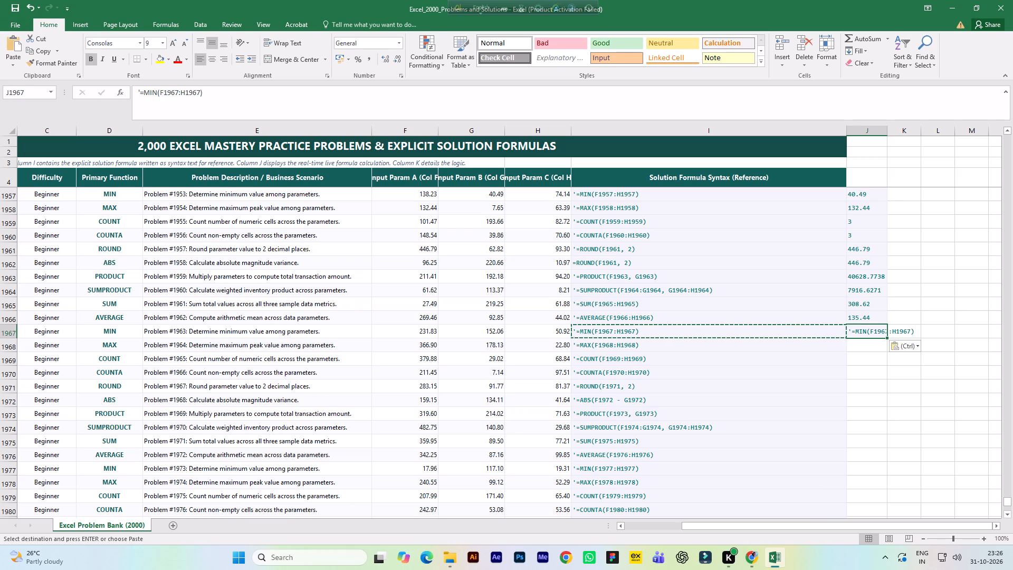
pyautogui.press('F2')
pyautogui.hotkey('ctrl', 'Left')
pyautogui.hotkey('ctrl', 'Left')
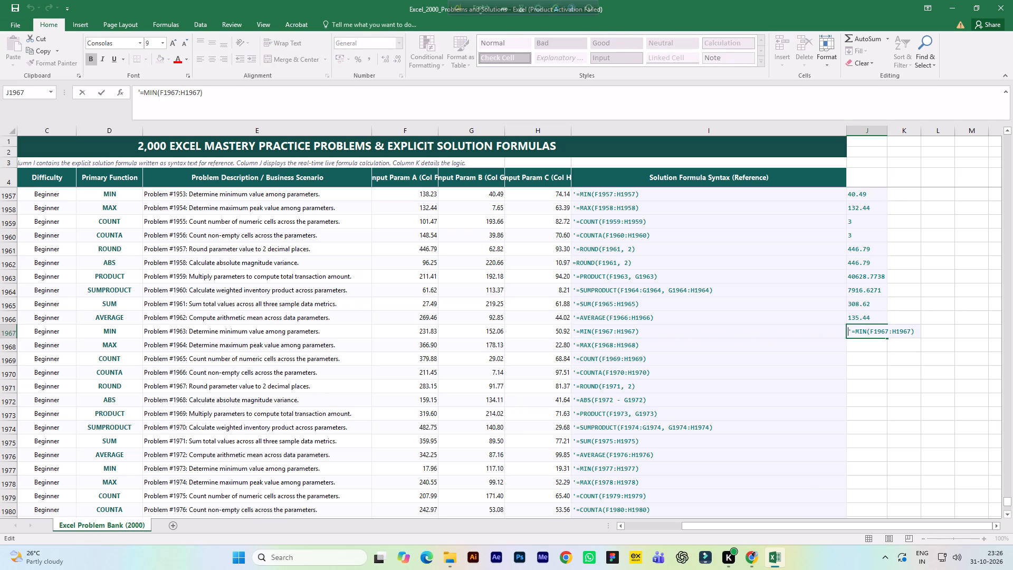
pyautogui.hotkey('ctrl', 'Left')
pyautogui.press('Right')
pyautogui.press('BackSpace')
pyautogui.press('Return')
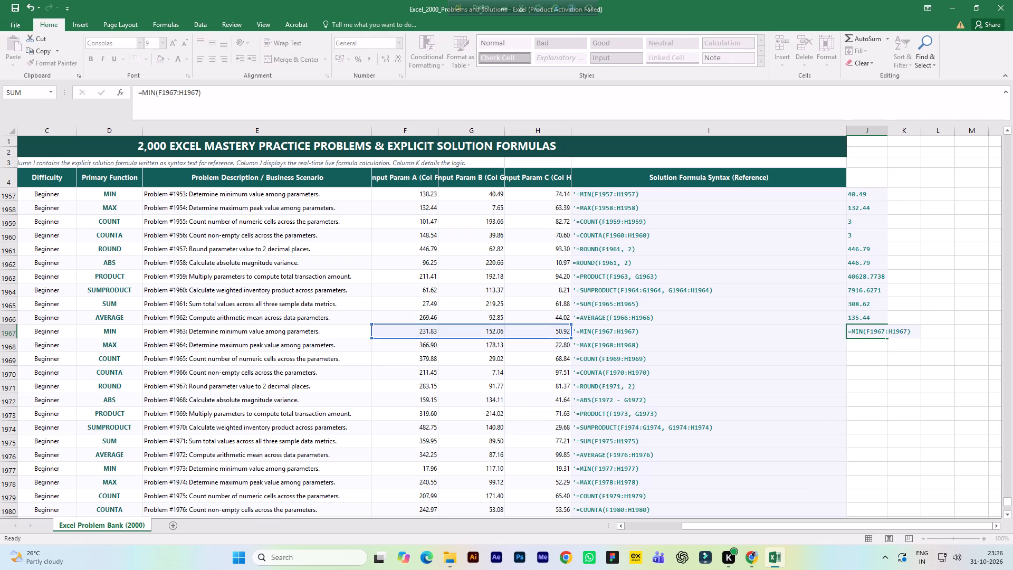
# Copy the MAX formula text from I1968 into J1968 and remove its leading apostrophe to make it the live formula =MAX(F1968:H1968).
pyautogui.press('Down')
pyautogui.press('Up')
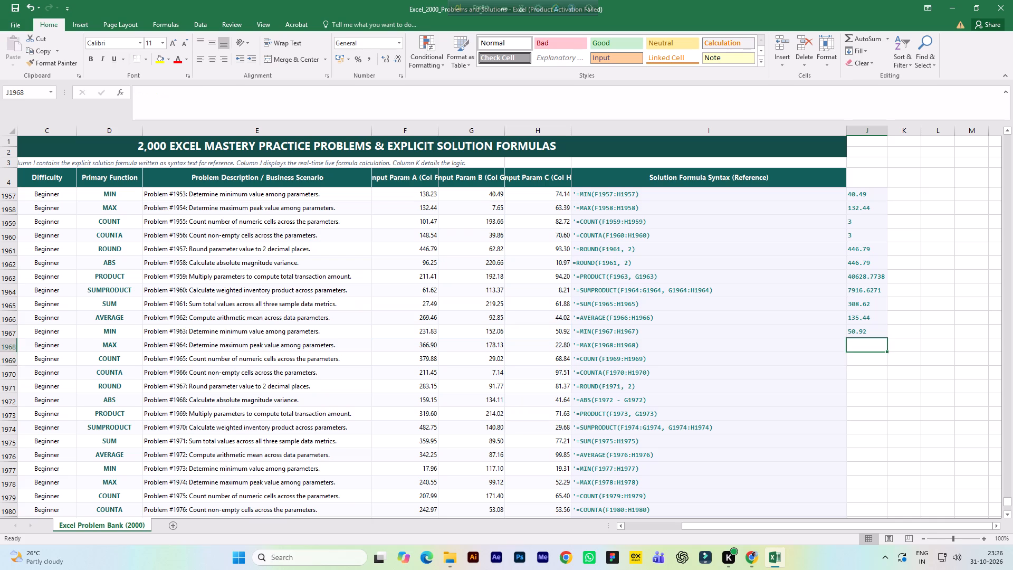
pyautogui.press('Left')
pyautogui.hotkey('ctrl', 'c')
pyautogui.press('Right')
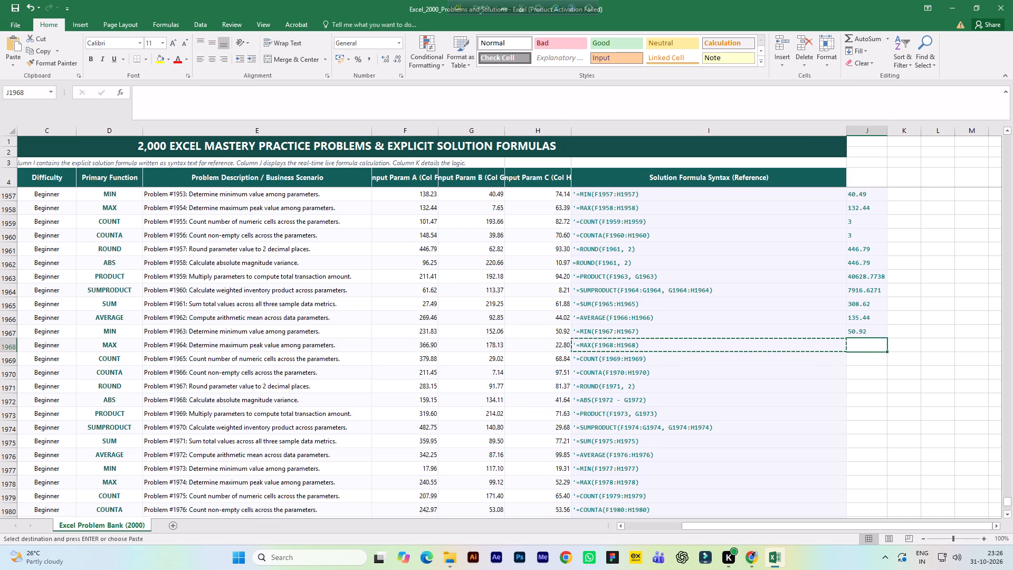
pyautogui.hotkey('ctrl', 'v')
pyautogui.press('F2')
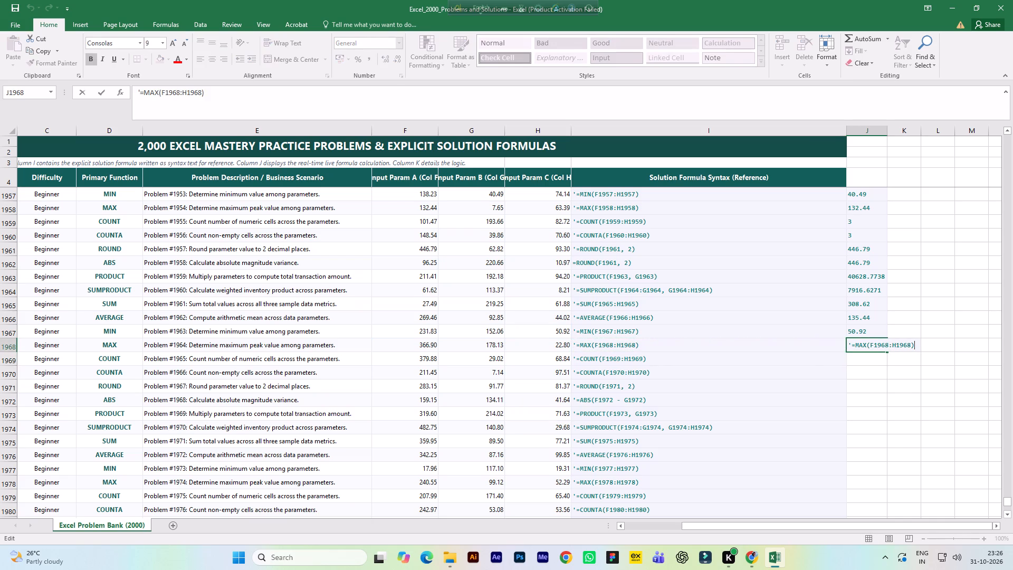
pyautogui.hotkey('ctrl', 'Left')
pyautogui.hotkey('ctrl', 'Left')
pyautogui.hotkey('ctrl', 'Left')
pyautogui.press('Right')
pyautogui.press('BackSpace')
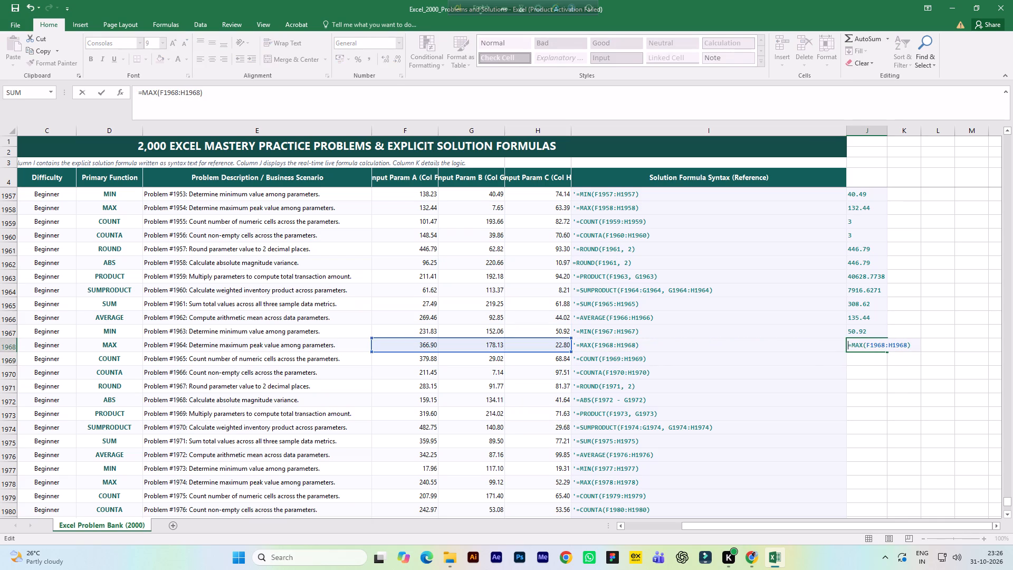
pyautogui.press('Return')
# Copy the COUNT formula text from I1969 into J1969 and remove its leading apostrophe to make it the live formula =COUNT(F1969:H1969).
pyautogui.scroll(-2, 874, 380)
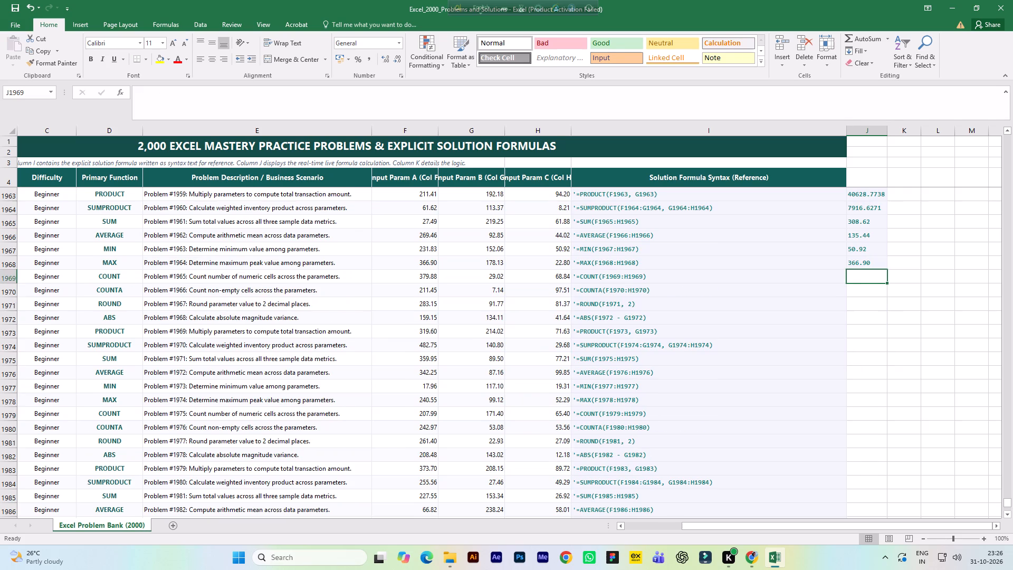
pyautogui.press('Left')
pyautogui.hotkey('ctrl', 'c')
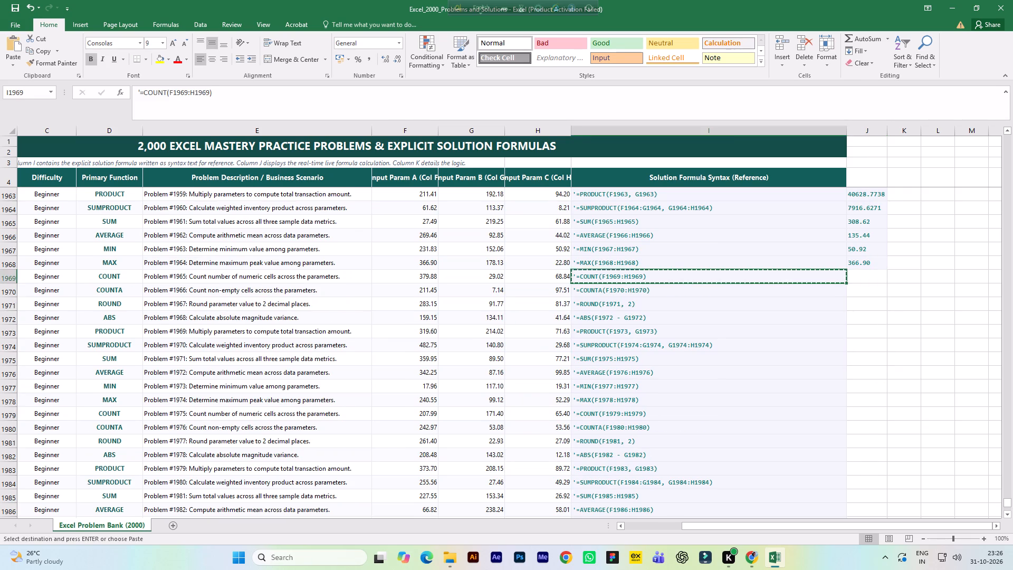
pyautogui.press('Right')
pyautogui.hotkey('ctrl', 'v')
pyautogui.press('F2')
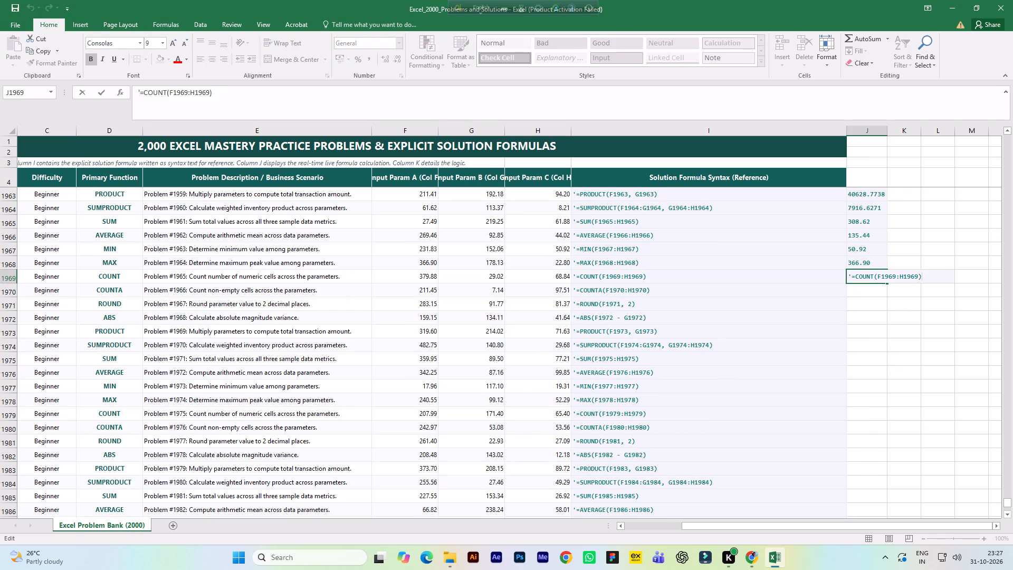
pyautogui.hotkey('ctrl', 'Left')
pyautogui.hotkey('ctrl', 'Left')
pyautogui.hotkey('ctrl', 'Left')
pyautogui.press('Right')
pyautogui.press('BackSpace')
pyautogui.press('Return')
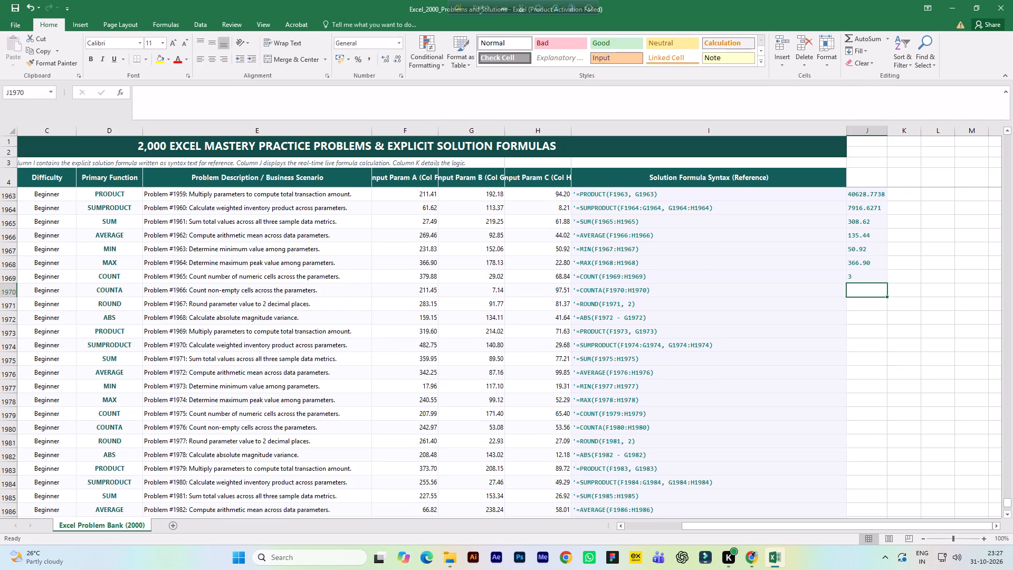
# Copy the COUNTA formula text from I1970 into J1970 and remove its leading apostrophe to make it the live formula =COUNTA(F1970:H1970).
pyautogui.press('Left')
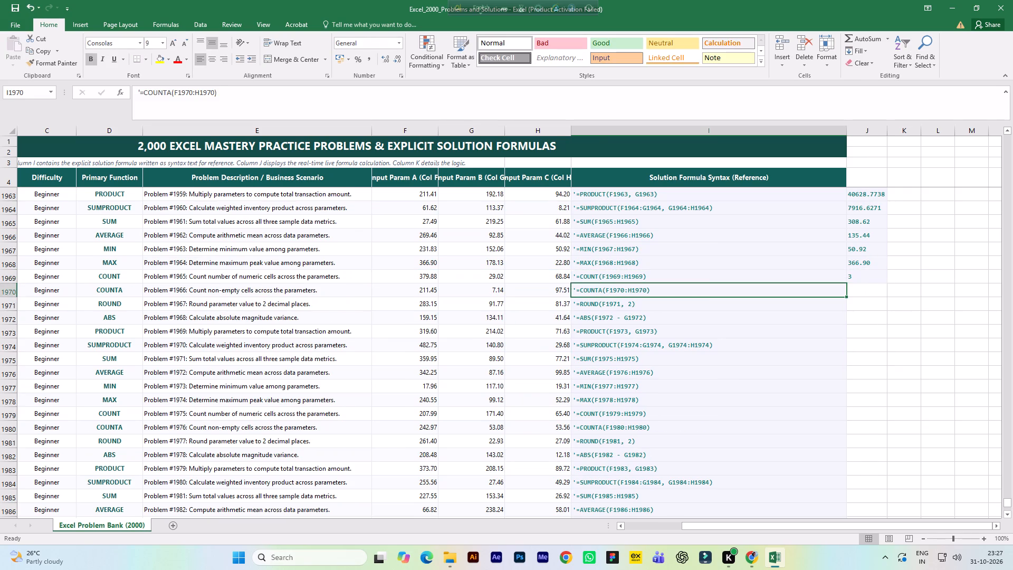
pyautogui.hotkey('ctrl', 'c')
pyautogui.press('Right')
pyautogui.hotkey('ctrl', 'v')
pyautogui.press('F2')
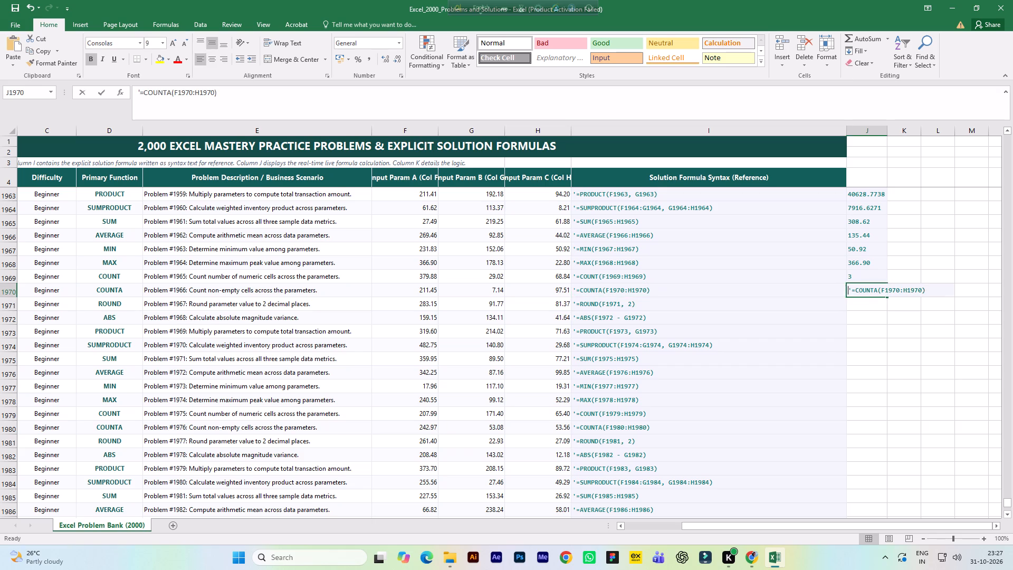
pyautogui.hotkey('ctrl', 'Left')
pyautogui.hotkey('ctrl', 'Left')
pyautogui.hotkey('ctrl', 'Left')
pyautogui.press('Right')
pyautogui.press('BackSpace')
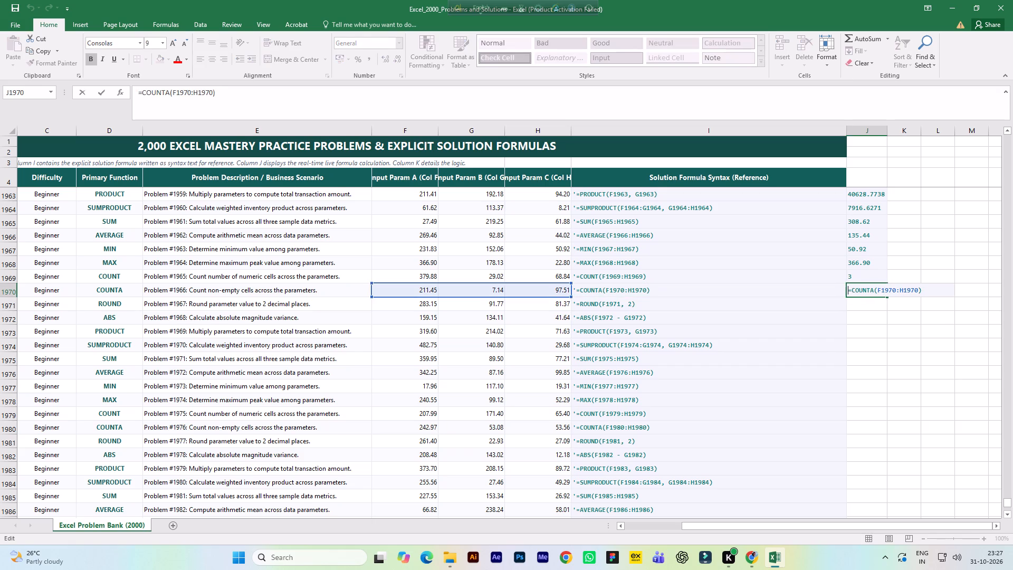
pyautogui.press('Return')
# Copy the ROUND formula text from I1971 into J1971 and remove its leading apostrophe to make it the live formula =ROUND(F1971, 2).
pyautogui.press('Left')
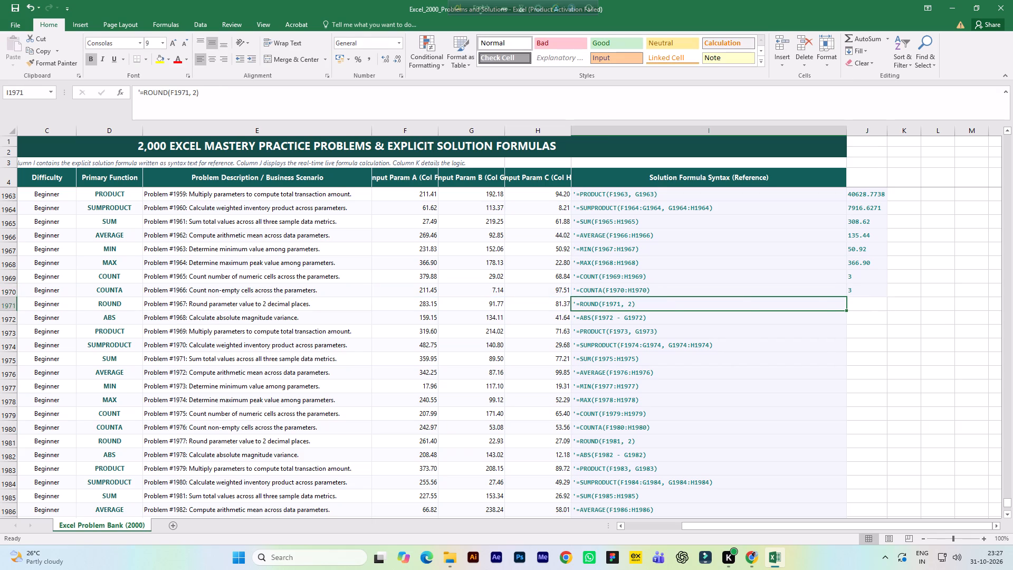
pyautogui.hotkey('ctrl', 'c')
pyautogui.press('Right')
pyautogui.hotkey('ctrl', 'v')
pyautogui.press('F2')
pyautogui.hotkey('ctrl', 'Left')
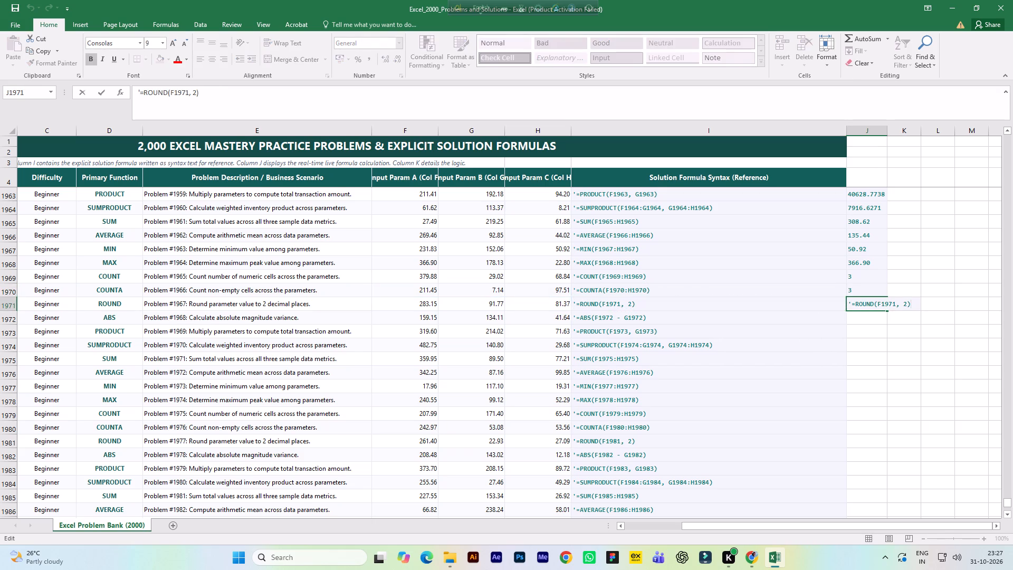
pyautogui.hotkey('ctrl', 'Left')
pyautogui.press('Right')
pyautogui.press('BackSpace')
pyautogui.press('Return')
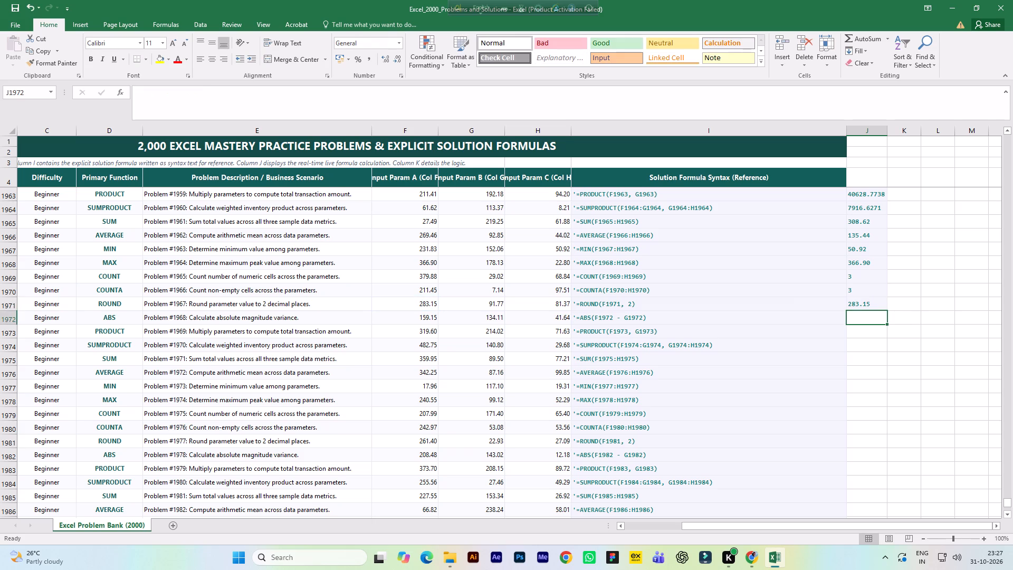
# Copy the ABS formula text from I1972 into J1972 and remove its leading apostrophe to make it the live formula =ABS(F1972 - G1972).
pyautogui.press('Down')
pyautogui.press('Up')
pyautogui.press('Left')
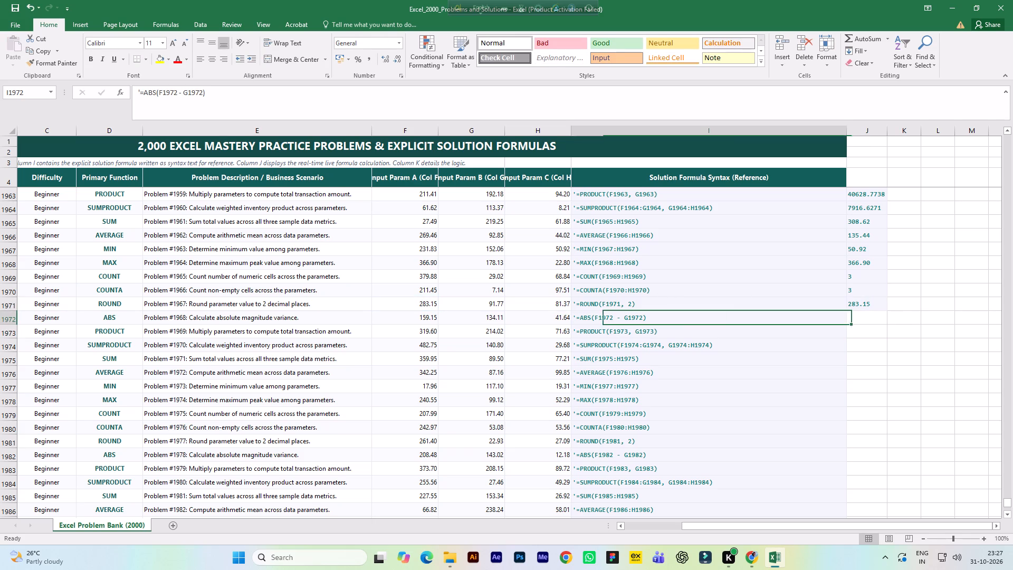
pyautogui.hotkey('ctrl', 'c')
pyautogui.press('Right')
pyautogui.hotkey('ctrl', 'v')
pyautogui.press('F2')
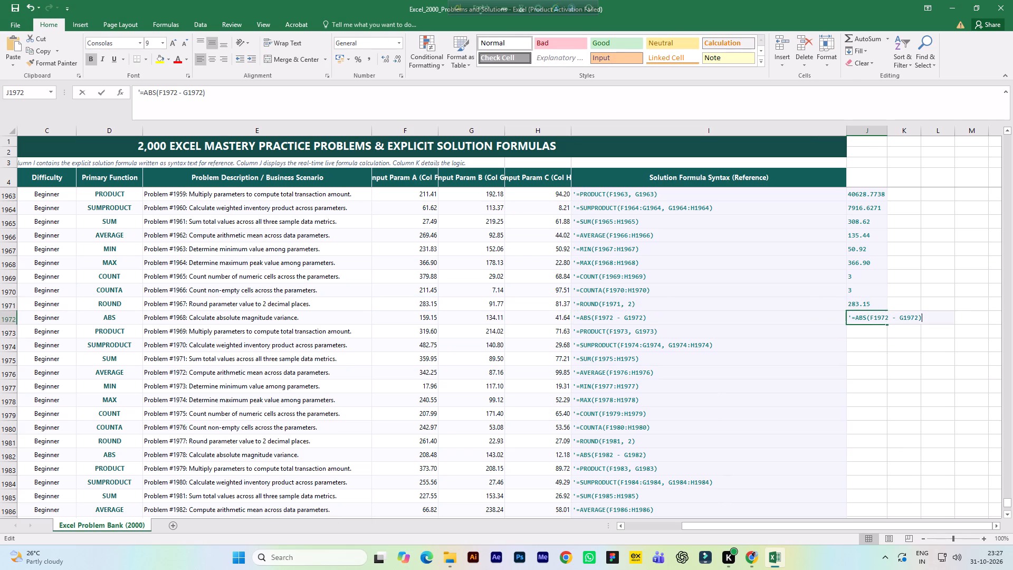
pyautogui.hotkey('ctrl', 'Left')
pyautogui.hotkey('ctrl', 'Left')
pyautogui.press('Right')
pyautogui.press('BackSpace')
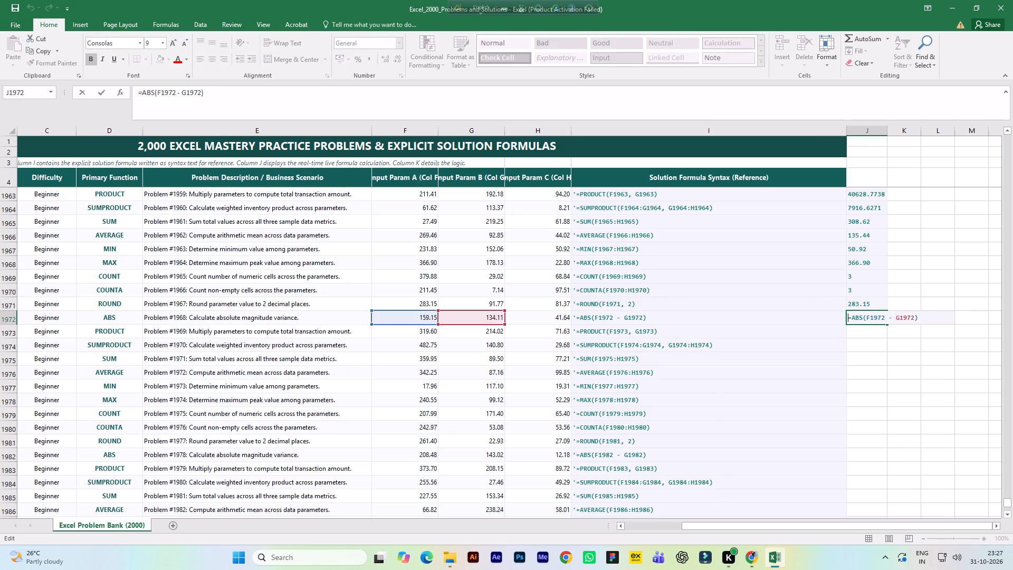
pyautogui.press('Return')
# Copy the PRODUCT formula text from I1973 into J1973 and remove its leading apostrophe to make it the live formula =PRODUCT(F1973, G1973).
pyautogui.press('Left')
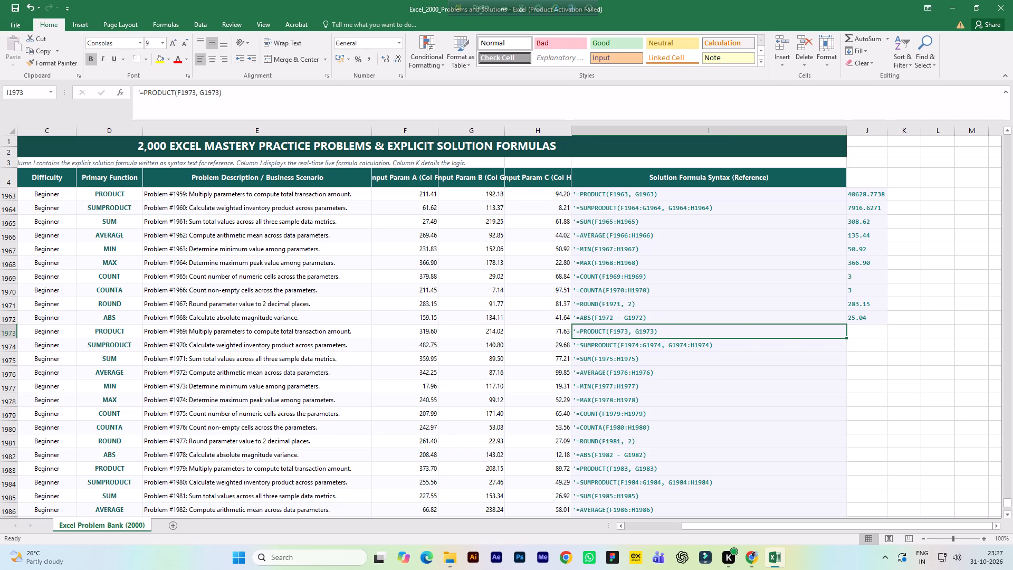
pyautogui.hotkey('ctrl', 'c')
pyautogui.press('Right')
pyautogui.hotkey('ctrl', 'v')
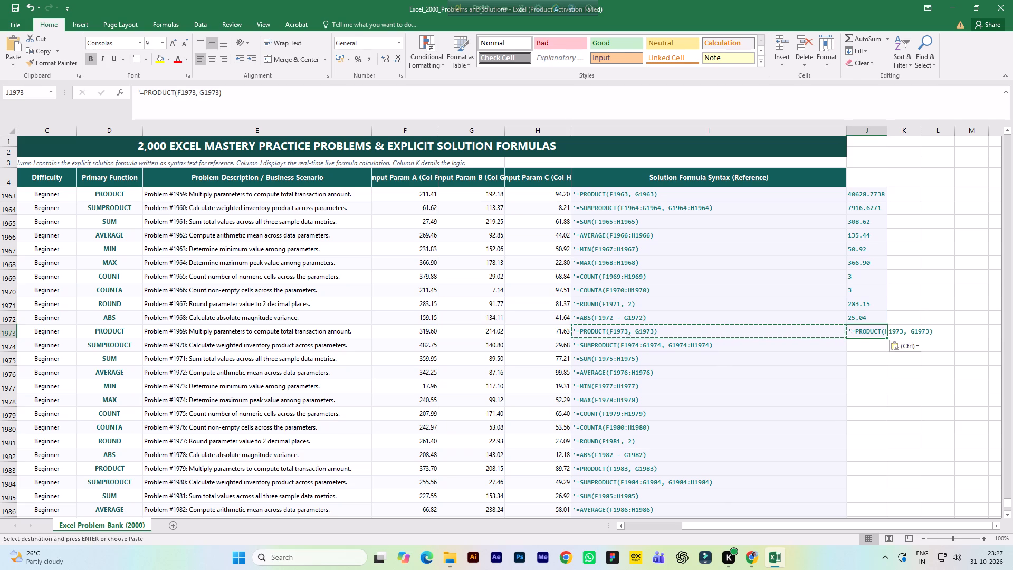
pyautogui.press('F2')
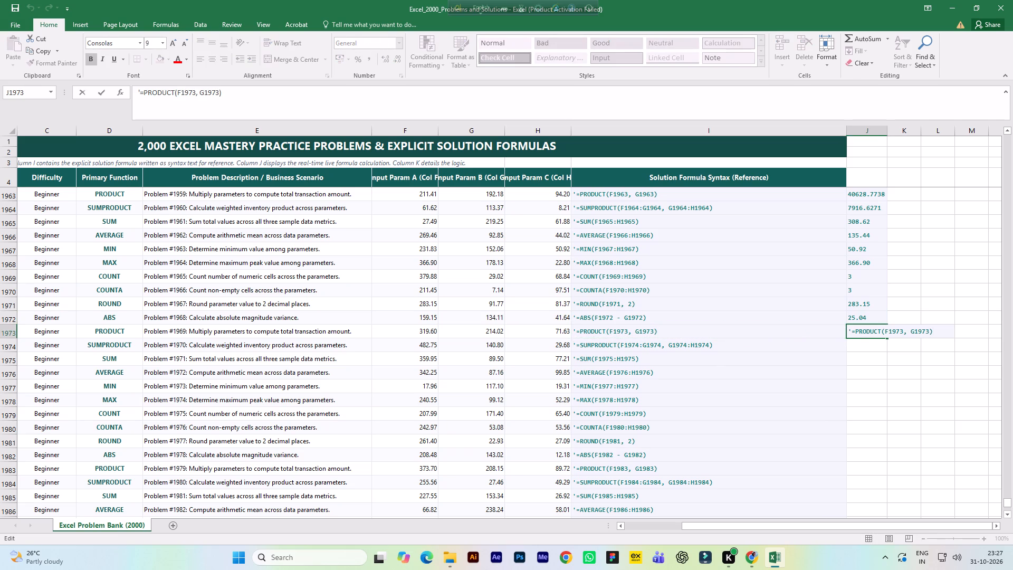
pyautogui.hotkey('ctrl', 'Left')
pyautogui.hotkey('ctrl', 'Left')
pyautogui.press('Right')
pyautogui.press('BackSpace')
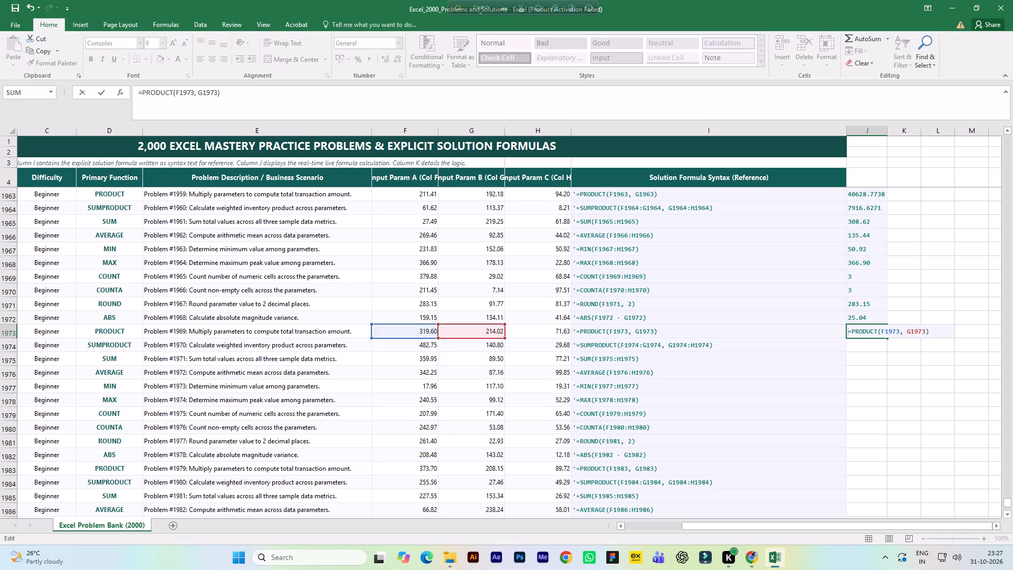
pyautogui.press('Return')
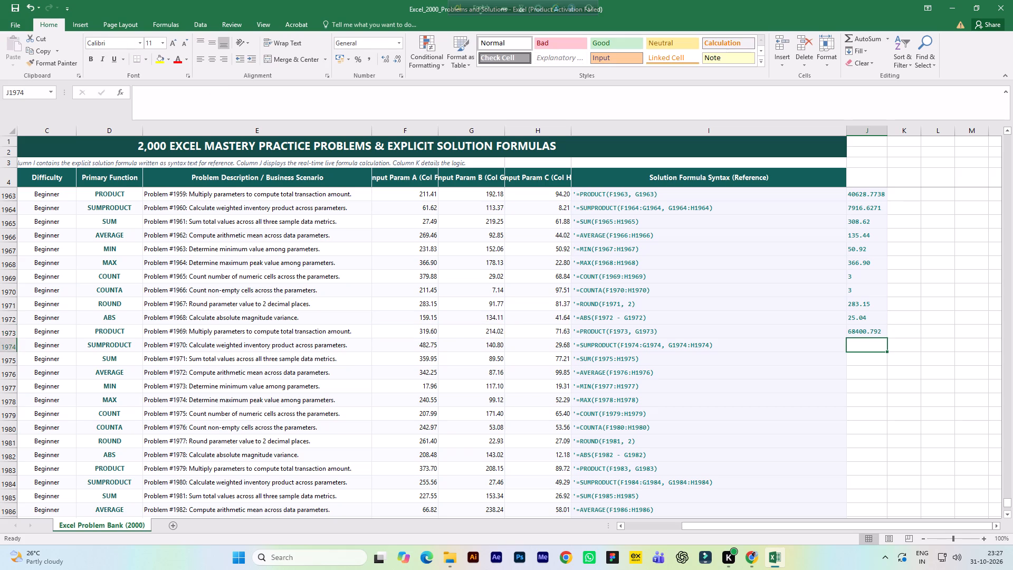
# Copy the SUMPRODUCT formula text from I1974 into J1974 and remove its leading apostrophe to make it the live formula =SUMPRODUCT(F1974:G1974, G1974:H1974).
pyautogui.press('Left')
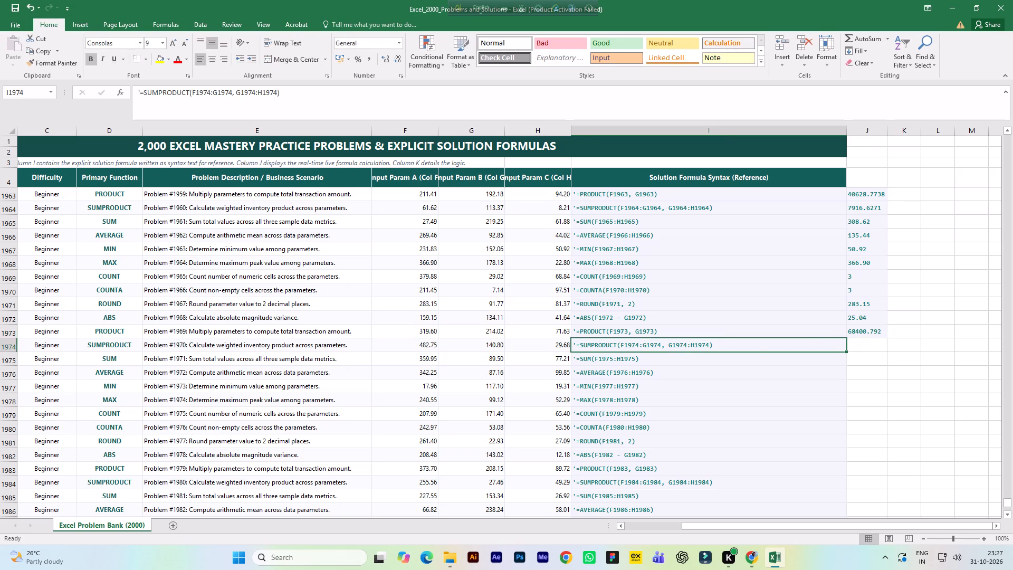
pyautogui.hotkey('ctrl', 'c')
pyautogui.press('Right')
pyautogui.hotkey('ctrl', 'v')
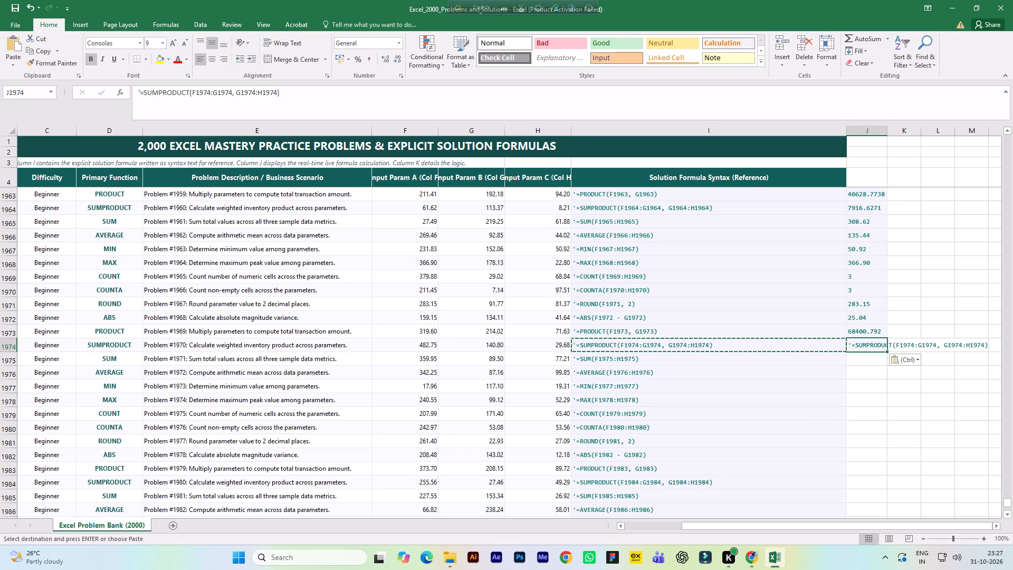
pyautogui.press('F2')
pyautogui.hotkey('ctrl', 'Left')
pyautogui.hotkey('ctrl', 'Left')
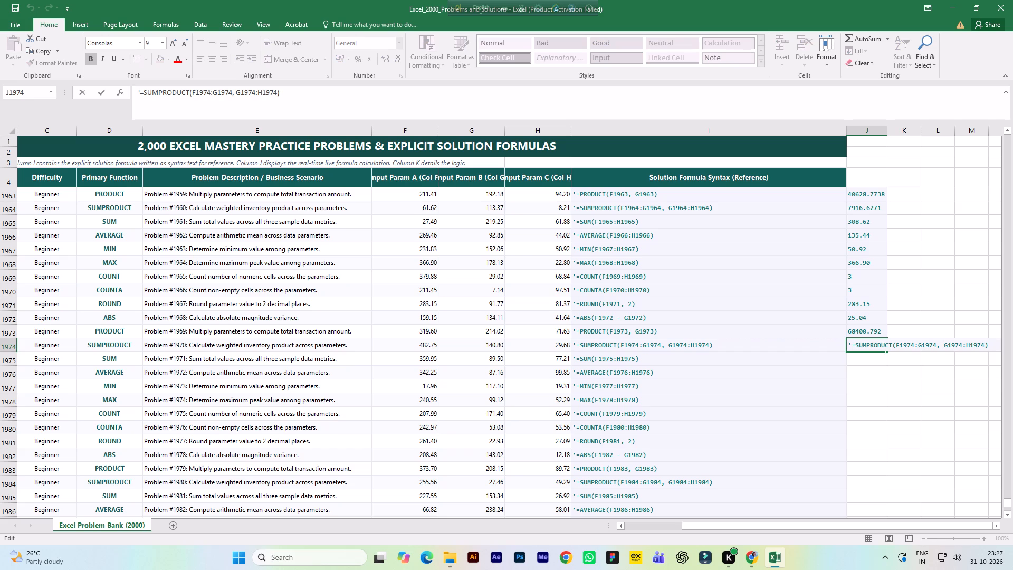
pyautogui.press('Right')
pyautogui.press('BackSpace')
pyautogui.press('Return')
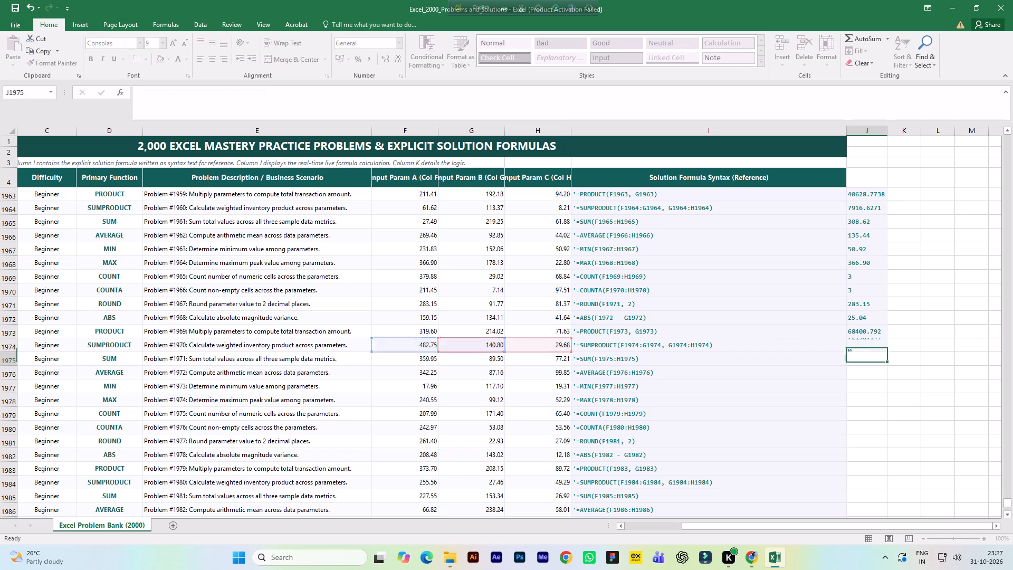
# Copy the SUM formula text from I1975 into J1975 and remove its leading apostrophe to make it the live formula =SUM(F1975:H1975).
pyautogui.press('Left')
pyautogui.hotkey('ctrl', 'c')
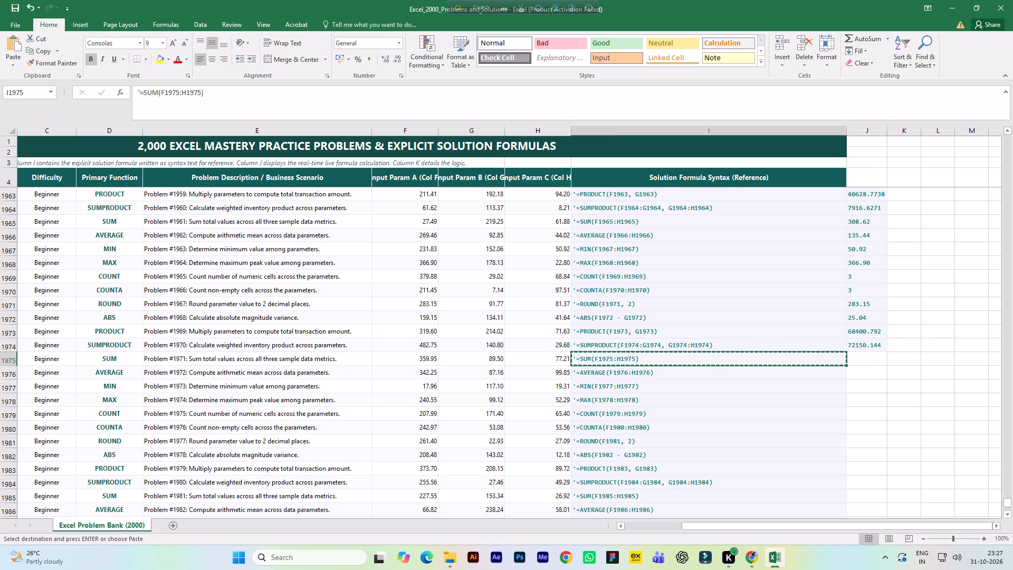
pyautogui.press('Right')
pyautogui.hotkey('ctrl', 'v')
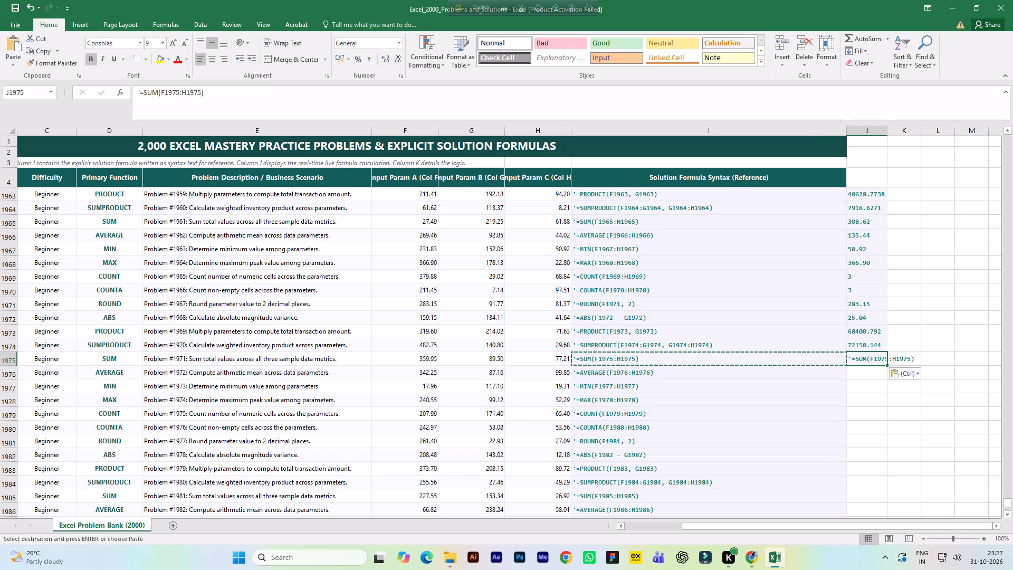
pyautogui.press('F2')
pyautogui.hotkey('ctrl', 'Left')
pyautogui.hotkey('ctrl', 'Left')
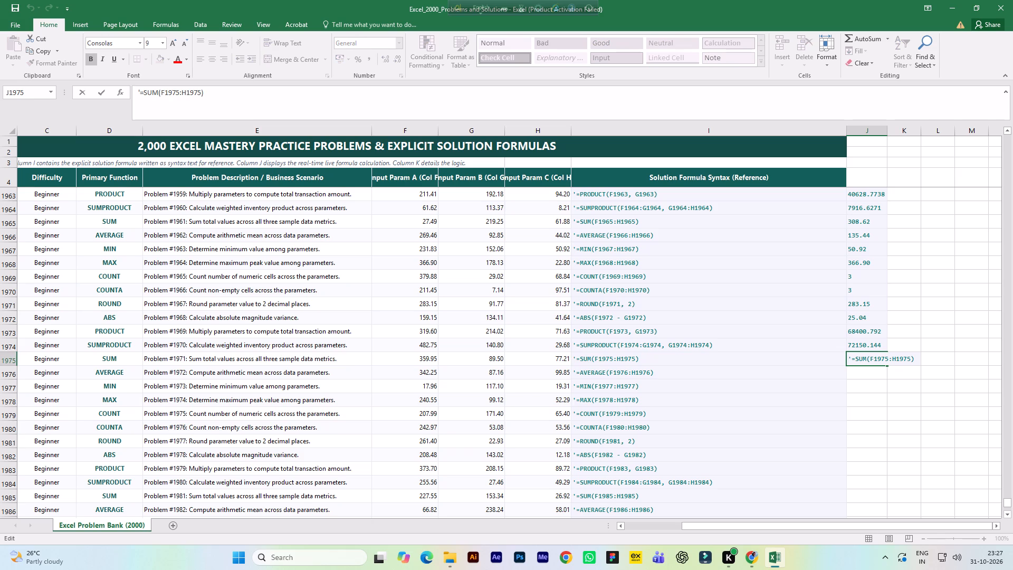
pyautogui.hotkey('ctrl', 'Left')
pyautogui.press('Right')
pyautogui.press('BackSpace')
pyautogui.press('Return')
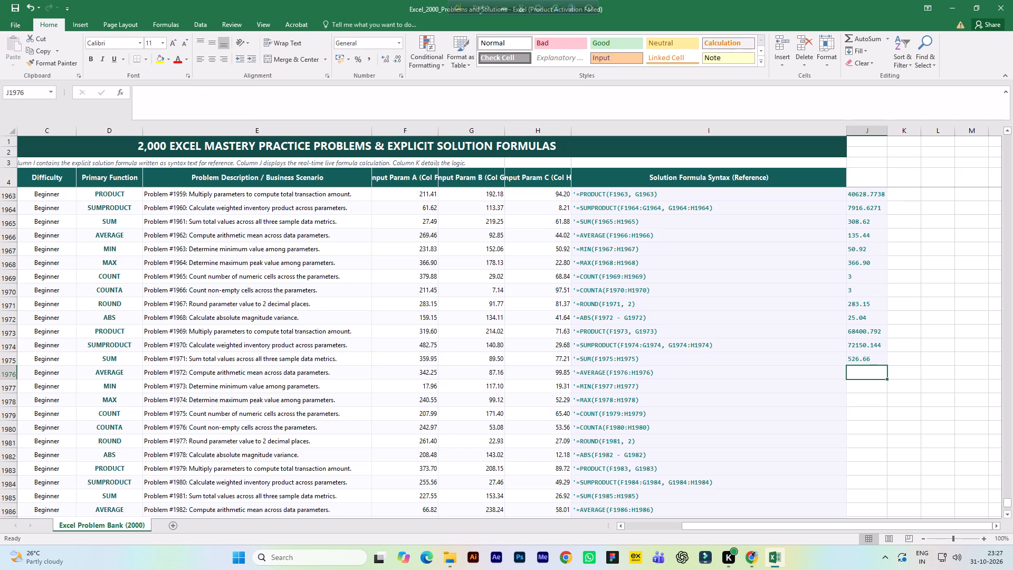
# Copy the AVERAGE formula text from I1976 into J1976 and remove its leading apostrophe to make it the live formula =AVERAGE(F1976:H1976).
pyautogui.press('Left')
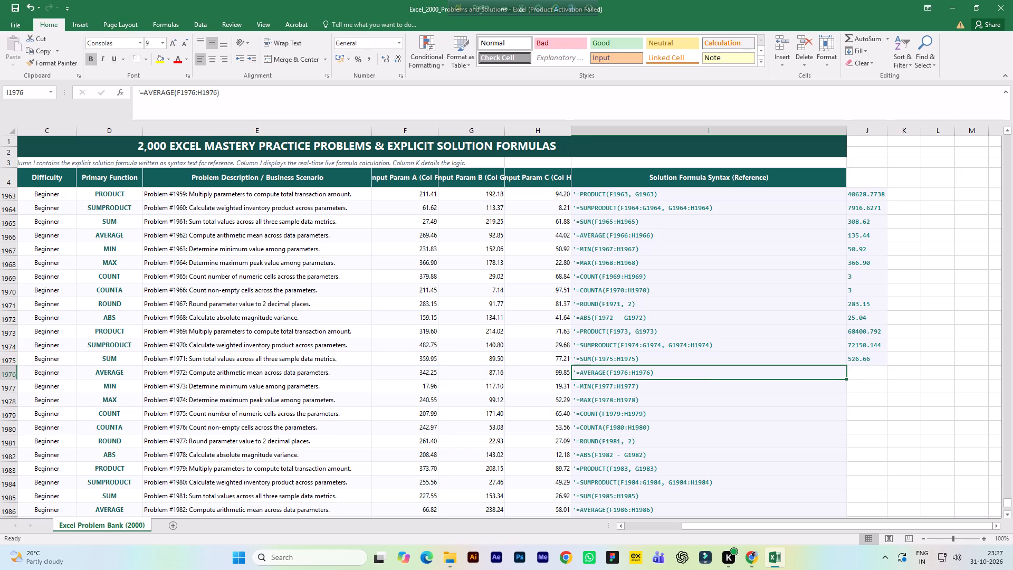
pyautogui.hotkey('ctrl', 'c')
pyautogui.press('Right')
pyautogui.hotkey('ctrl', 'v')
pyautogui.press('F2')
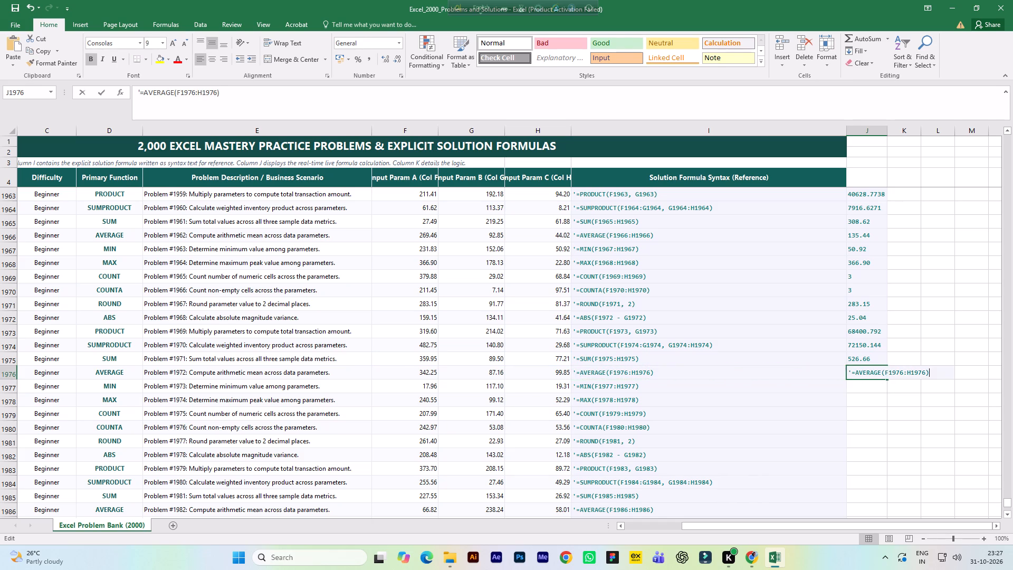
pyautogui.hotkey('ctrl', 'Left')
pyautogui.hotkey('ctrl', 'Left')
pyautogui.press('Right')
pyautogui.press('BackSpace')
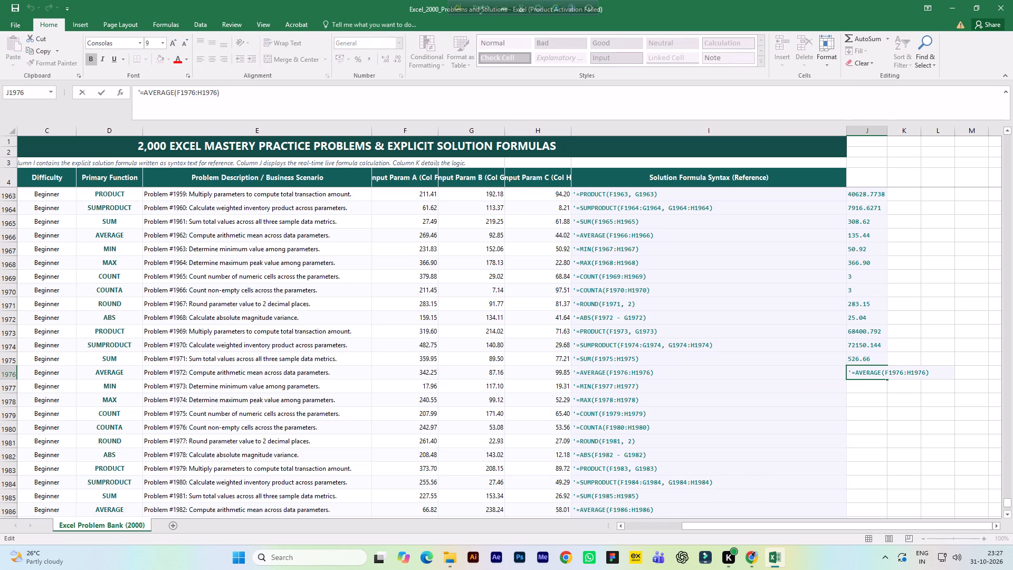
pyautogui.press('Return')
# Copy the MIN formula text from I1977 into J1977 and remove its leading apostrophe to make it the live formula =MIN(F1977:H1977).
pyautogui.press('Left')
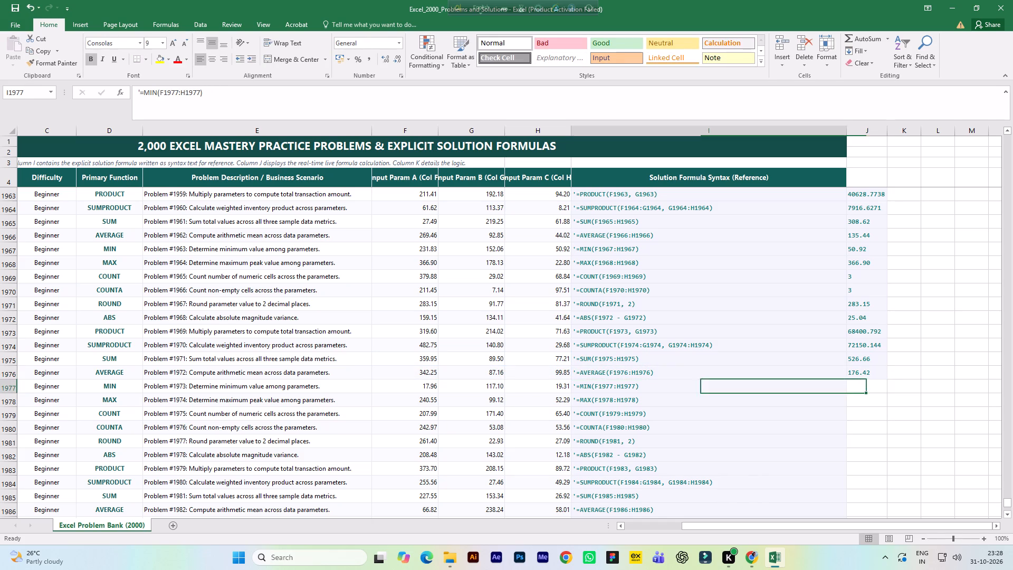
pyautogui.hotkey('ctrl', 'c')
pyautogui.press('Right')
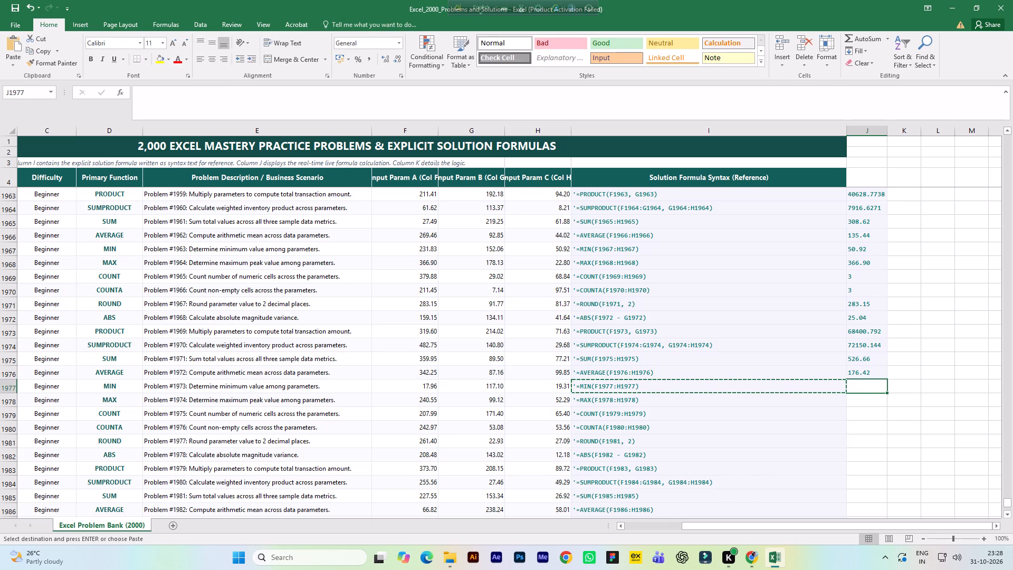
pyautogui.hotkey('ctrl', 'v')
pyautogui.press('F2')
pyautogui.hotkey('ctrl', 'Left')
pyautogui.hotkey('ctrl', 'Left')
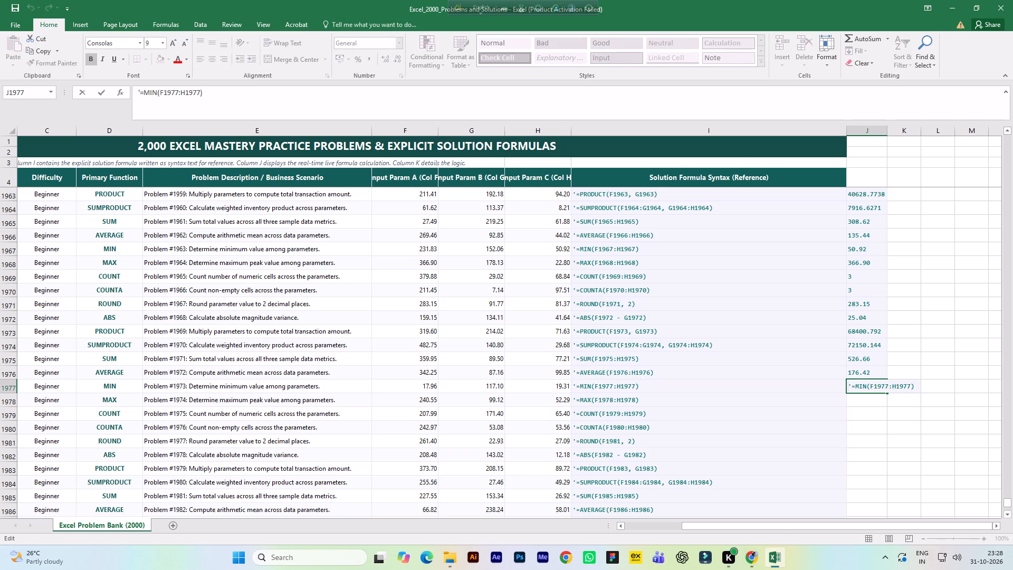
pyautogui.press('Right')
pyautogui.press('BackSpace')
pyautogui.press('Return')
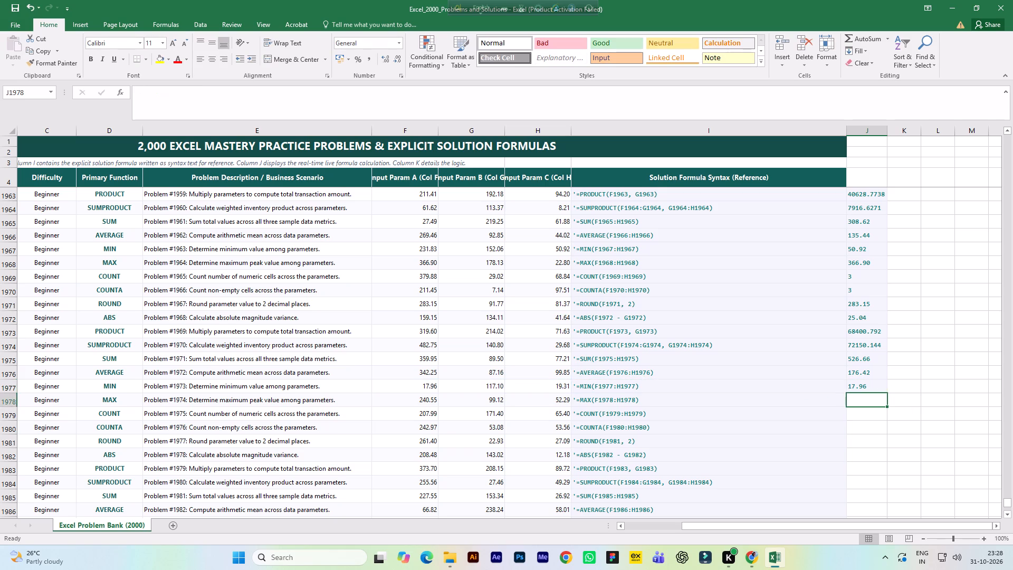
# Copy the MAX formula text from I1978 into J1978 and remove its leading apostrophe to make it the live formula =MAX(F1978:H1978).
pyautogui.press('Left')
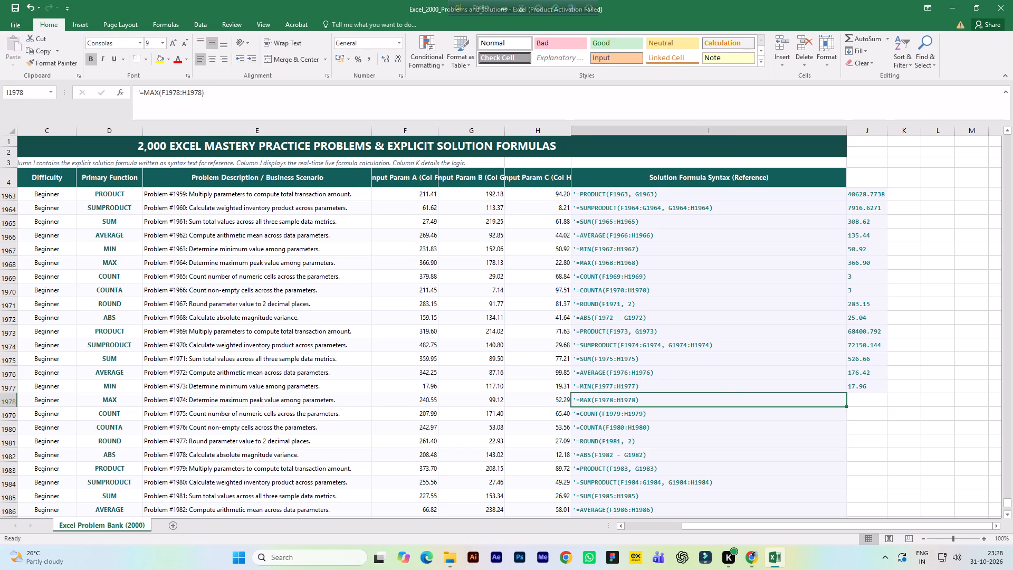
pyautogui.hotkey('ctrl', 'c')
pyautogui.press('Right')
pyautogui.hotkey('ctrl', 'v')
pyautogui.press('F2')
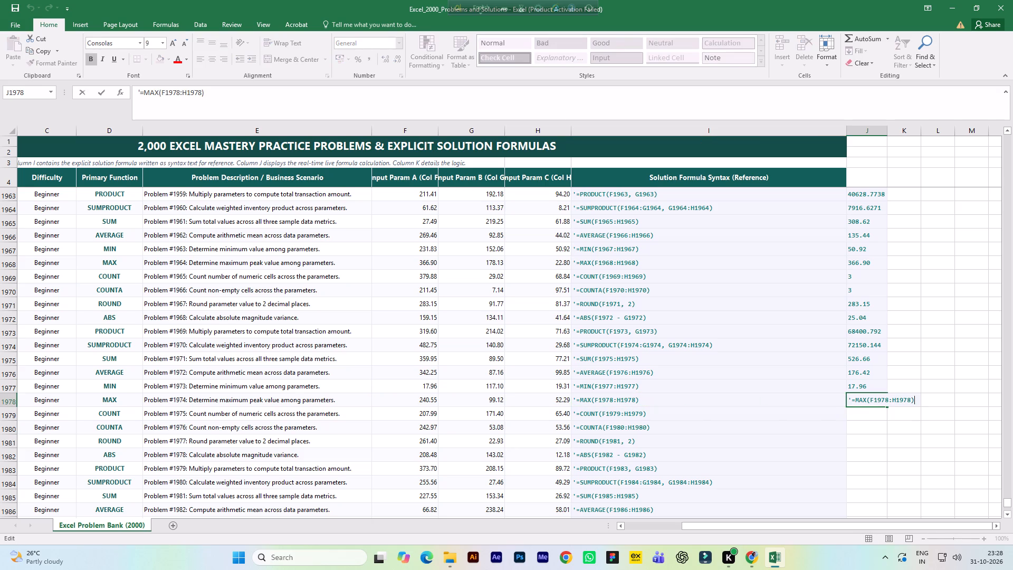
pyautogui.hotkey('ctrl', 'Left')
pyautogui.hotkey('ctrl', 'Left')
pyautogui.press('Right')
pyautogui.press('BackSpace')
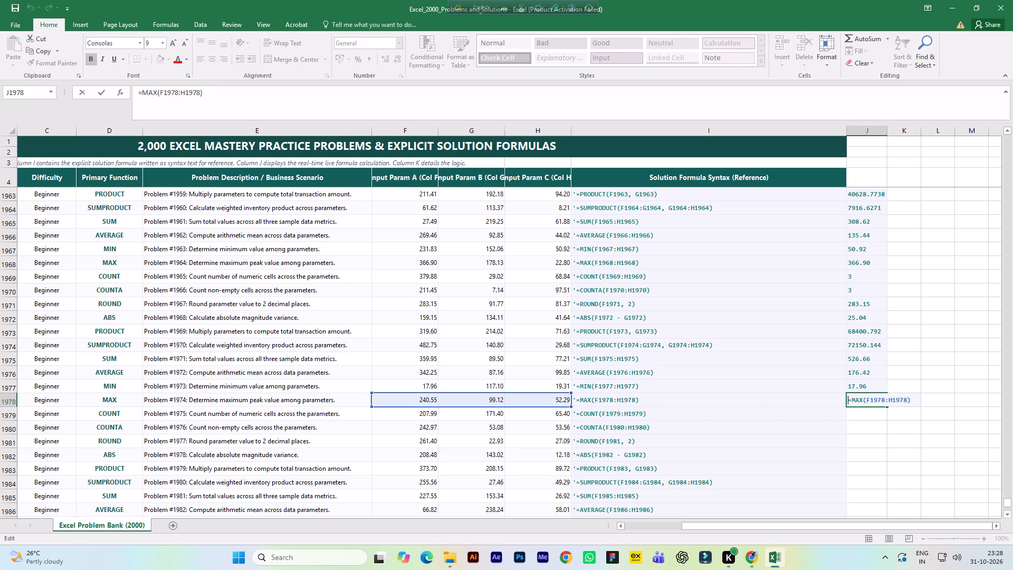
pyautogui.press('Return')
# Copy the COUNT formula text from I1979 into J1979 and remove its leading apostrophe to make it the live formula =COUNT(F1979:H1979).
pyautogui.press('Left')
pyautogui.hotkey('ctrl', 'c')
pyautogui.press('Right')
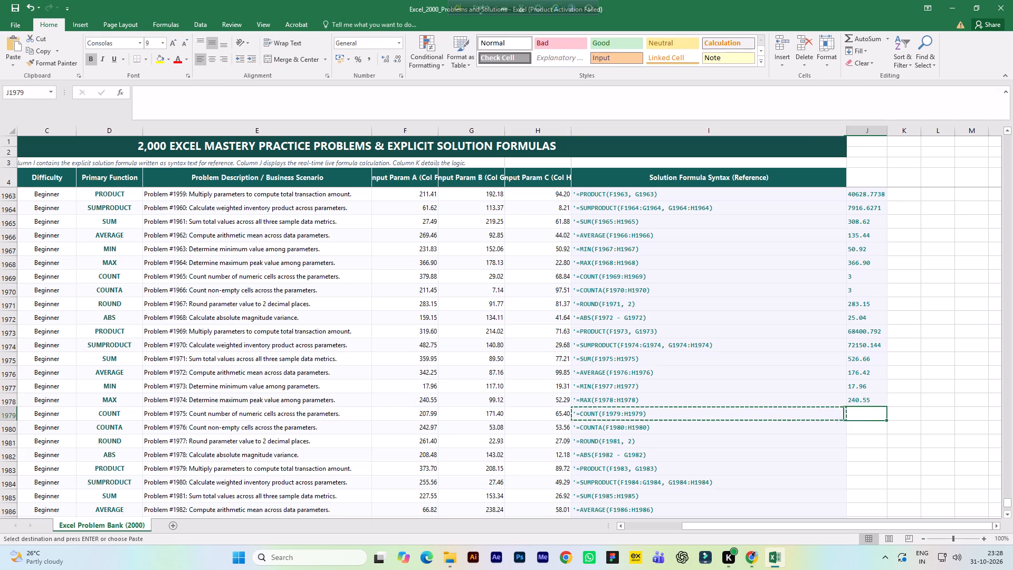
pyautogui.hotkey('ctrl', 'v')
pyautogui.press('F2')
pyautogui.hotkey('ctrl', 'Left')
pyautogui.hotkey('ctrl', 'Left')
pyautogui.hotkey('ctrl', 'Left')
pyautogui.press('Right')
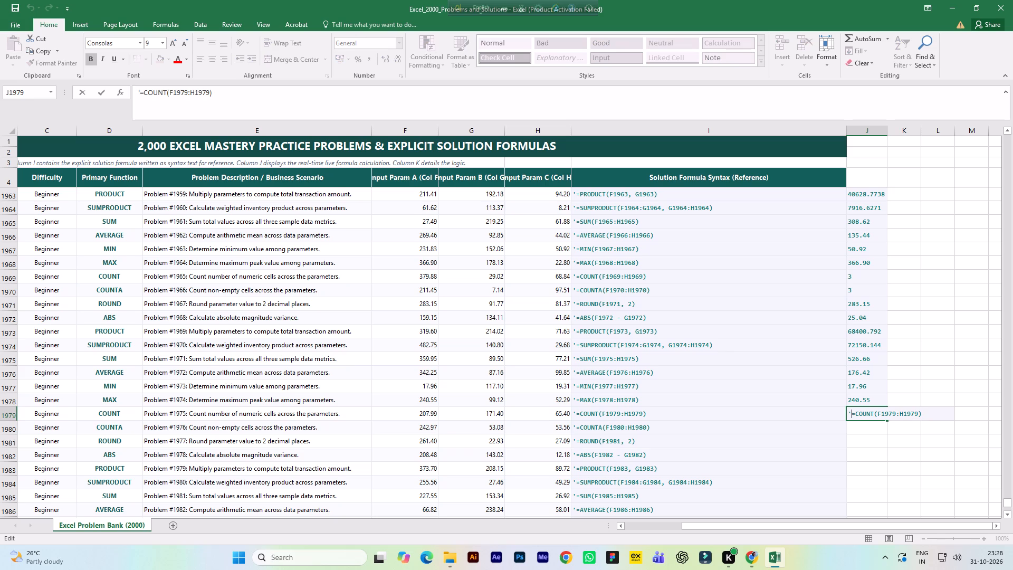
pyautogui.press('BackSpace')
pyautogui.press('Return')
# Copy the COUNTA formula text from I1980 into J1980 and remove its leading apostrophe to make it the live formula =COUNTA(F1980:H1980).
pyautogui.press('Left')
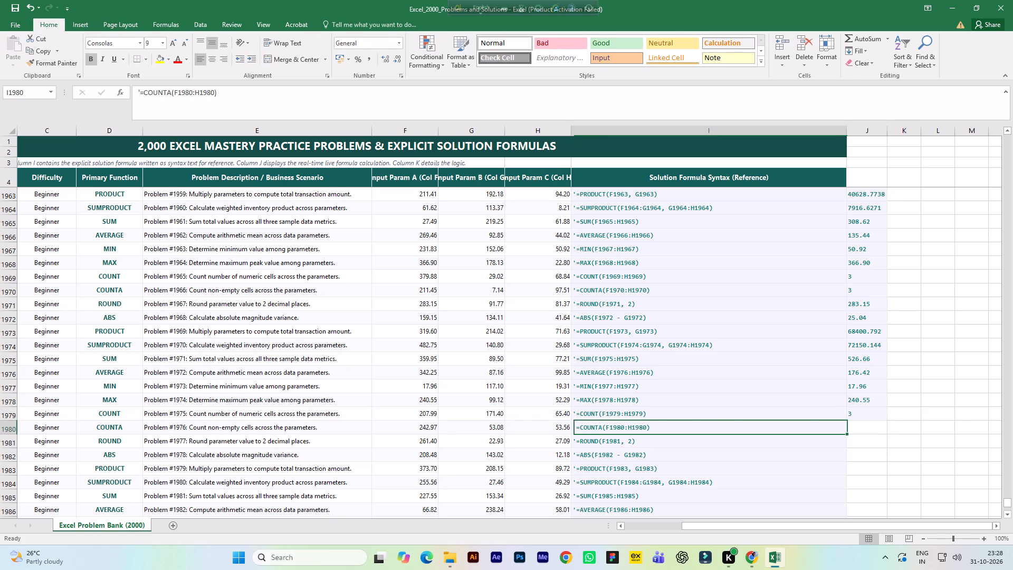
pyautogui.hotkey('ctrl', 'c')
pyautogui.press('Right')
pyautogui.hotkey('ctrl', 'v')
pyautogui.press('F2')
pyautogui.hotkey('ctrl', 'Left')
pyautogui.hotkey('ctrl', 'Left')
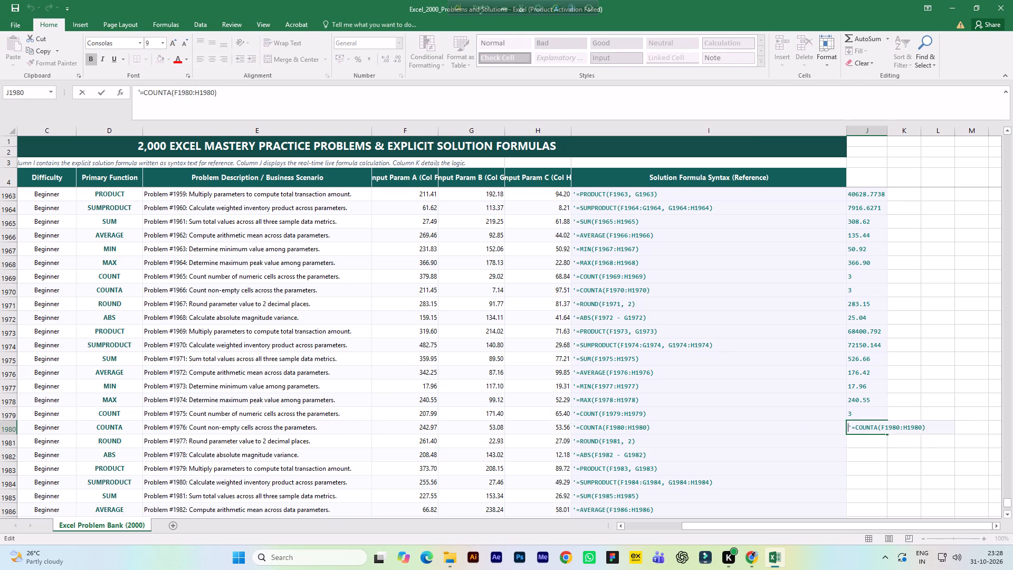
pyautogui.hotkey('ctrl', 'Left')
pyautogui.press('Right')
pyautogui.press('BackSpace')
pyautogui.press('Return')
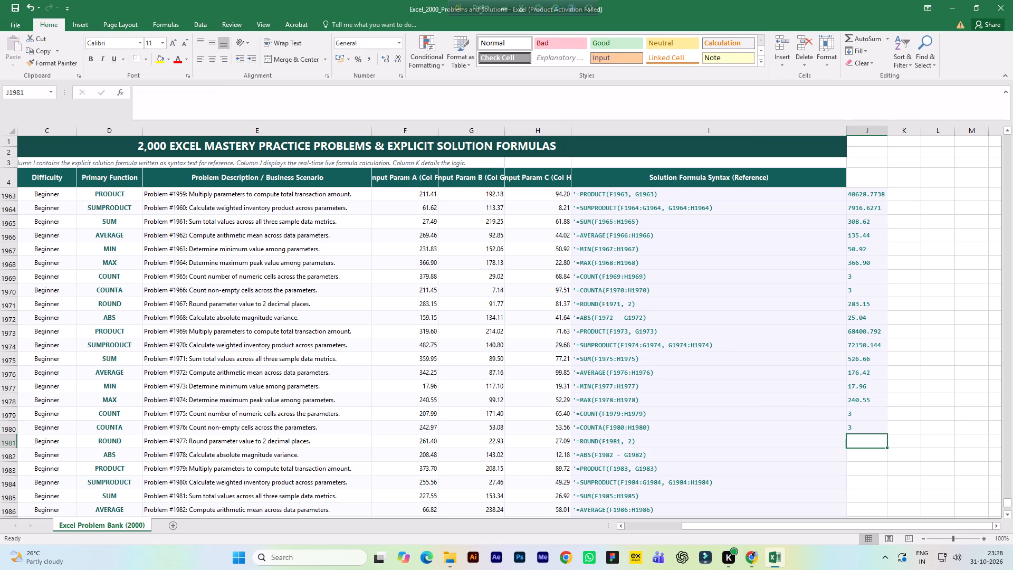
# Copy the ROUND formula text from I1981 into J1981 and remove its leading apostrophe to make it the live formula =ROUND(F1981, 2).
pyautogui.press('Left')
pyautogui.hotkey('ctrl', 'c')
pyautogui.press('Right')
pyautogui.hotkey('ctrl', 'v')
pyautogui.press('F2')
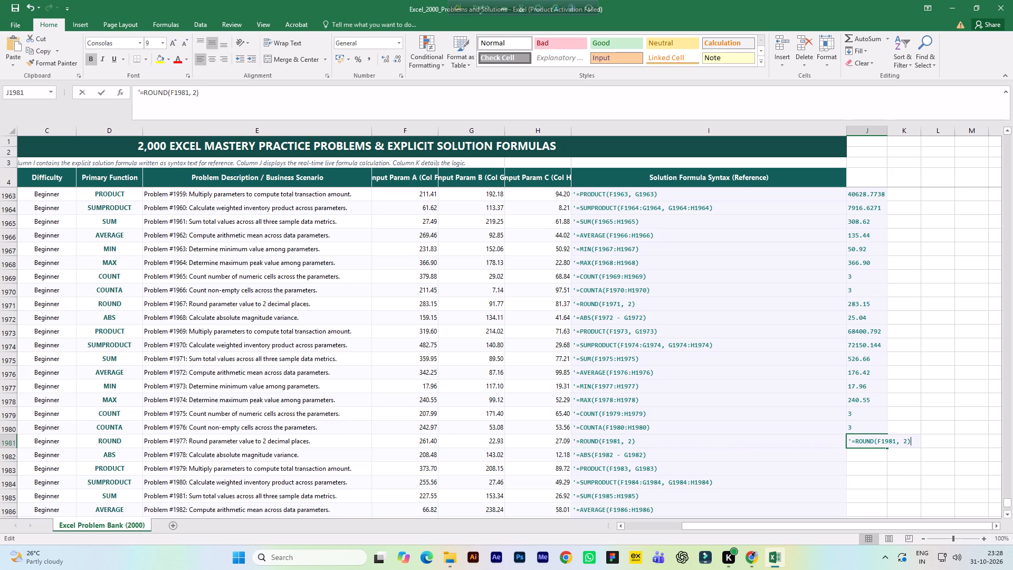
pyautogui.hotkey('ctrl', 'Left')
pyautogui.hotkey('ctrl', 'Left')
pyautogui.press('Right')
pyautogui.press('BackSpace')
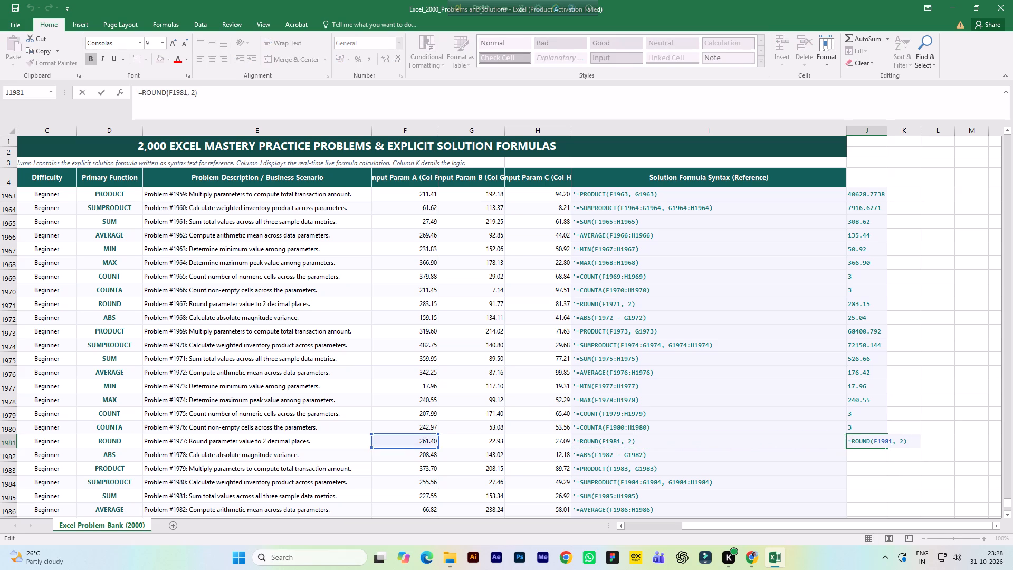
pyautogui.press('Return')
# Copy the ABS formula text from I1982 into J1982 and remove its leading apostrophe to make it the live formula =ABS(F1982 - G1982).
pyautogui.press('Left')
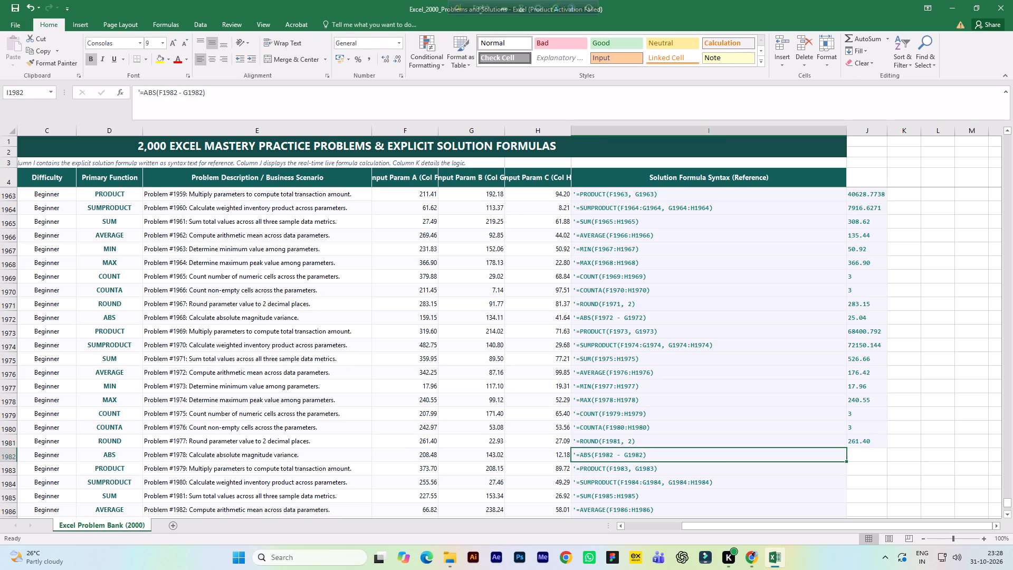
pyautogui.hotkey('ctrl', 'c')
pyautogui.press('Right')
pyautogui.hotkey('ctrl', 'v')
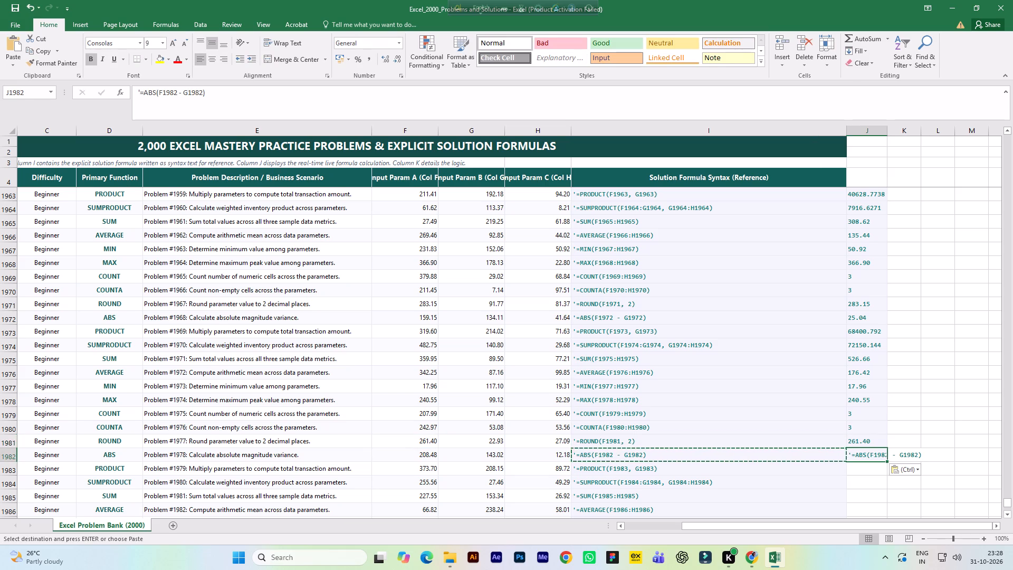
pyautogui.press('F2')
pyautogui.hotkey('ctrl', 'Left')
pyautogui.hotkey('ctrl', 'Left')
pyautogui.press('Right')
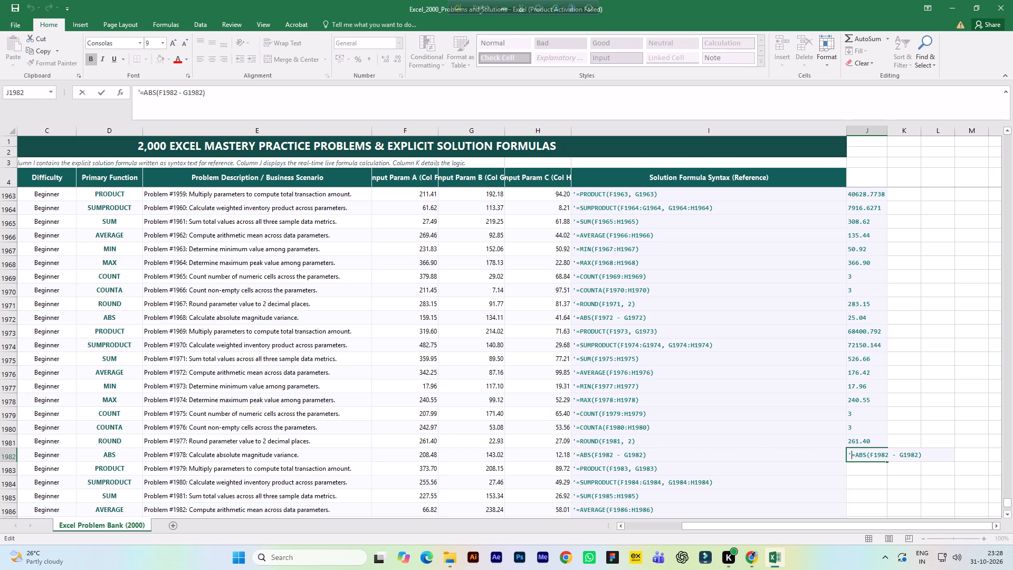
pyautogui.press('BackSpace')
pyautogui.press('Return')
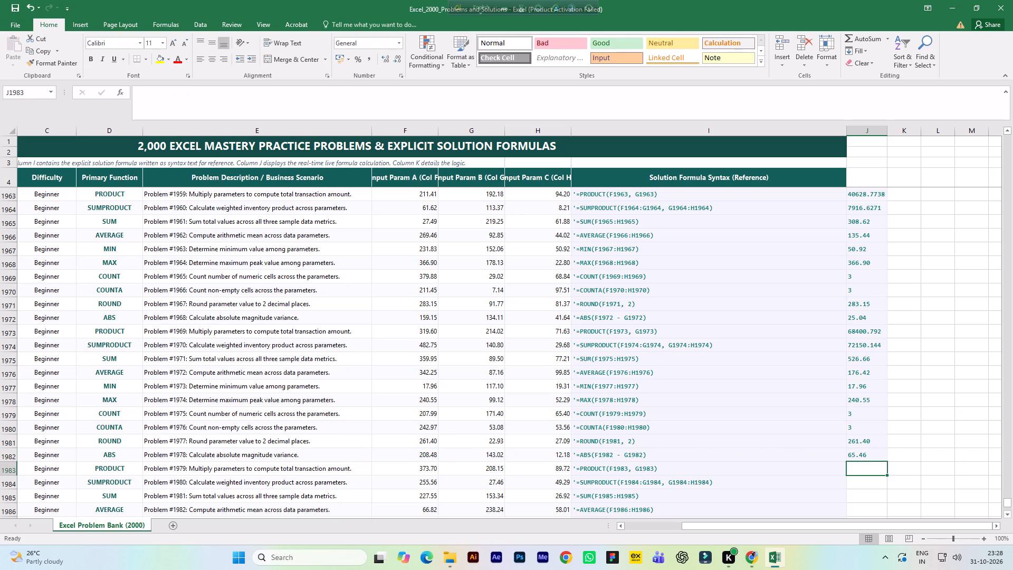
# Copy the PRODUCT formula text from I1983 into J1983 and remove its leading apostrophe to make it the live formula =PRODUCT(F1983, G1983).
pyautogui.scroll(-3, 886, 378)
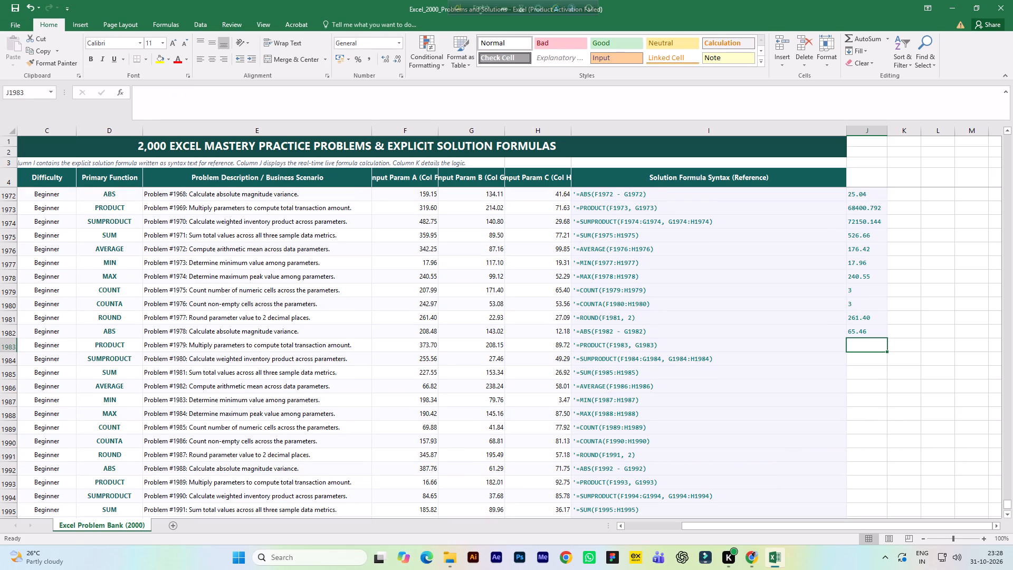
pyautogui.press('Left')
pyautogui.hotkey('ctrl', 'c')
pyautogui.press('Right')
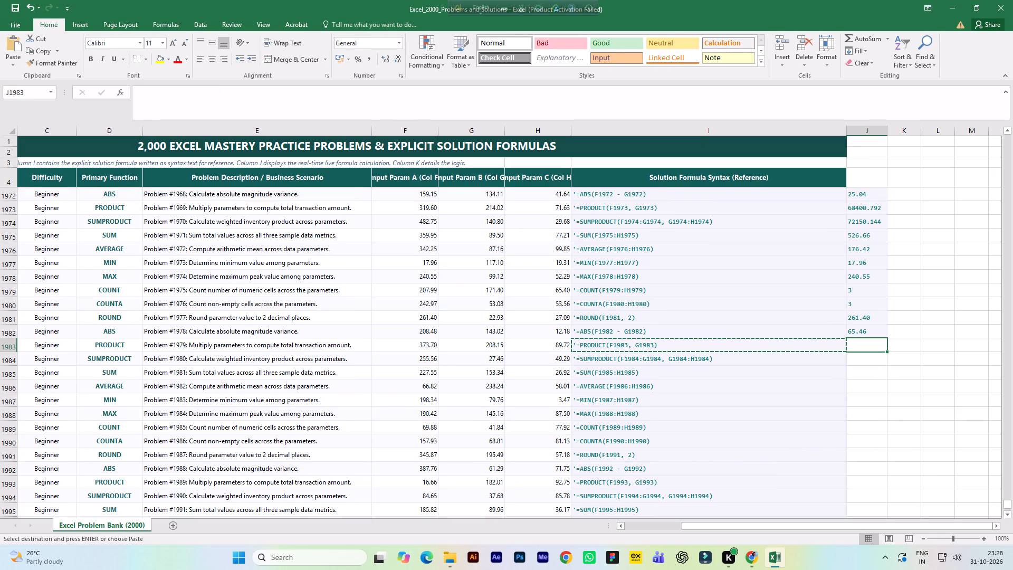
pyautogui.hotkey('ctrl', 'v')
pyautogui.press('F2')
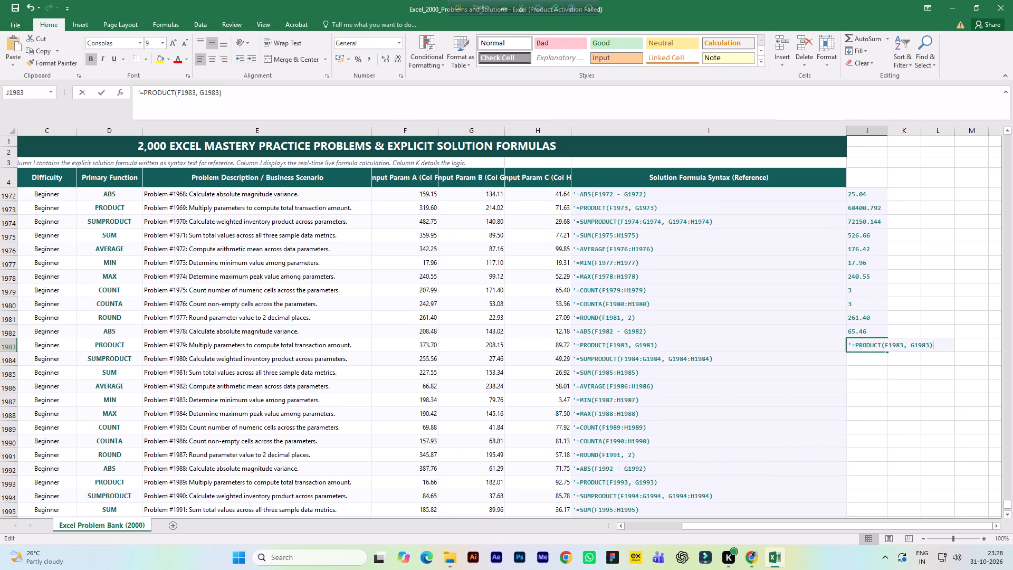
pyautogui.hotkey('ctrl', 'Left')
pyautogui.hotkey('ctrl', 'Left')
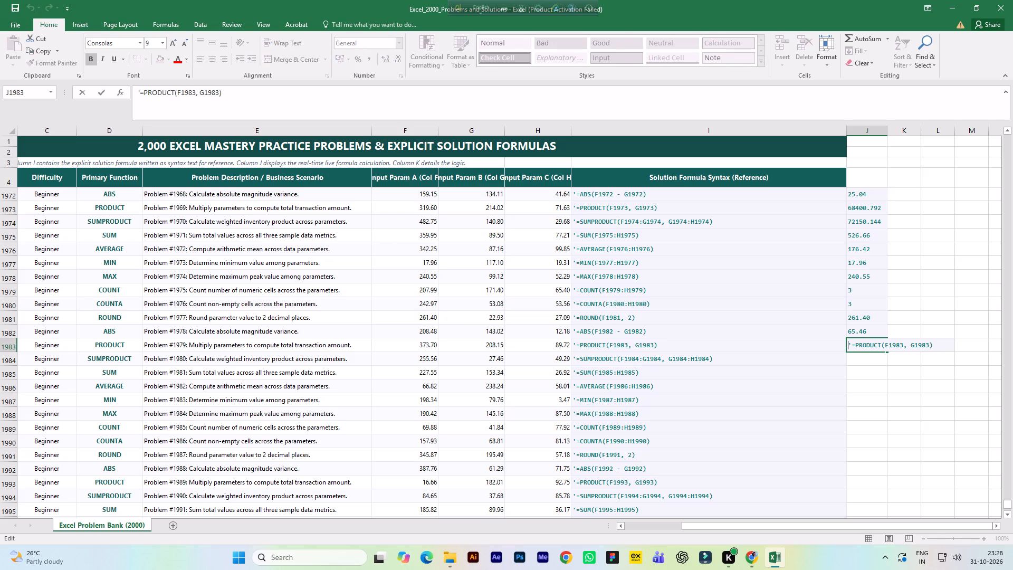
pyautogui.hotkey('ctrl', 'Left')
pyautogui.press('Right')
pyautogui.press('BackSpace')
pyautogui.press('Return')
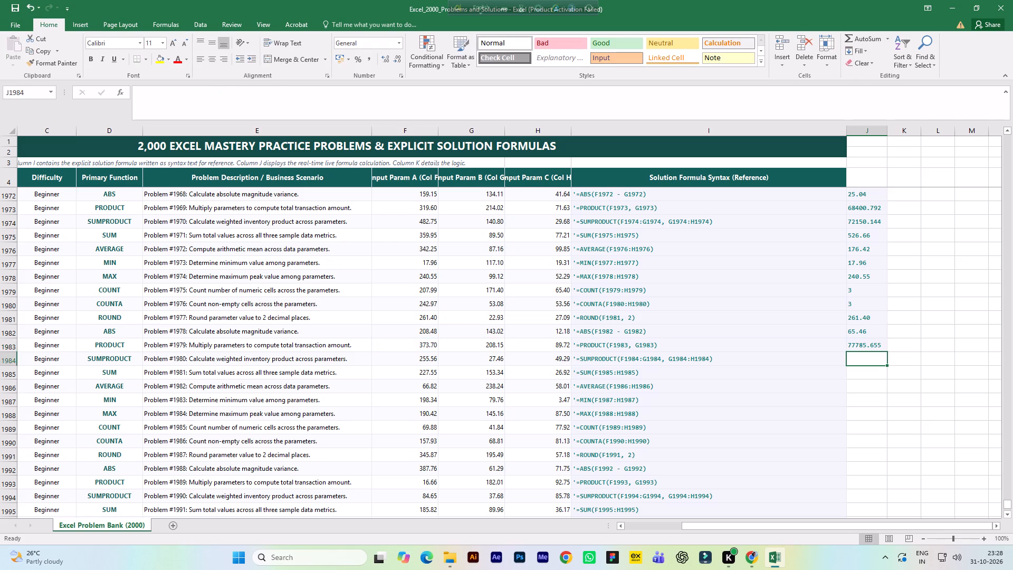
# Copy the SUMPRODUCT formula text from I1984 into J1984 and remove its leading apostrophe to make it the live formula =SUMPRODUCT(F1984:G1984, G1984:H1984).
pyautogui.press('Left')
pyautogui.hotkey('ctrl', 'c')
pyautogui.press('Right')
pyautogui.hotkey('ctrl', 'v')
pyautogui.hotkey('ctrl', 'c')
pyautogui.press('F2')
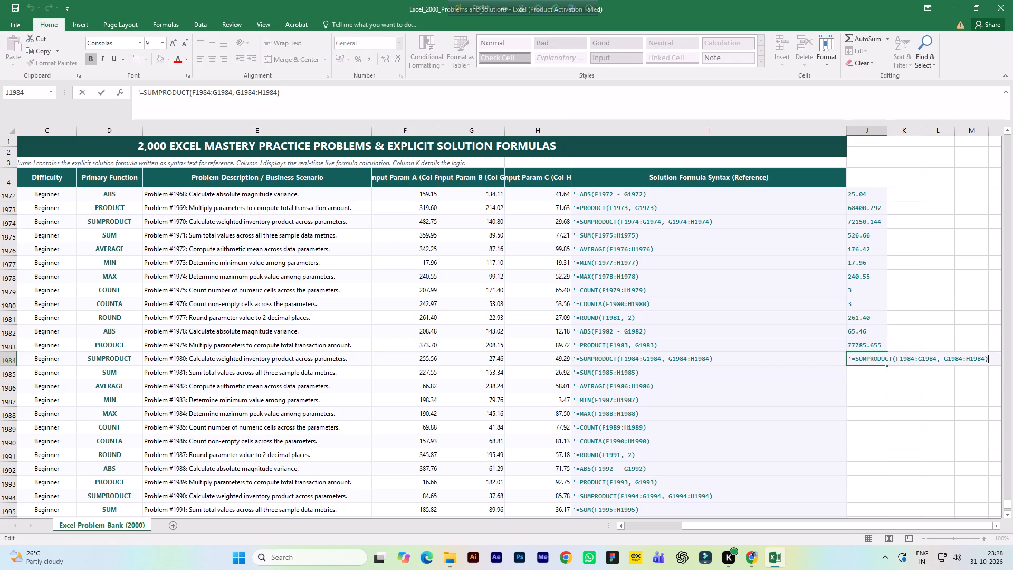
pyautogui.hotkey('ctrl', 'Left')
pyautogui.hotkey('ctrl', 'Left')
pyautogui.hotkey('ctrl', 'Left')
pyautogui.press('Right')
pyautogui.press('BackSpace')
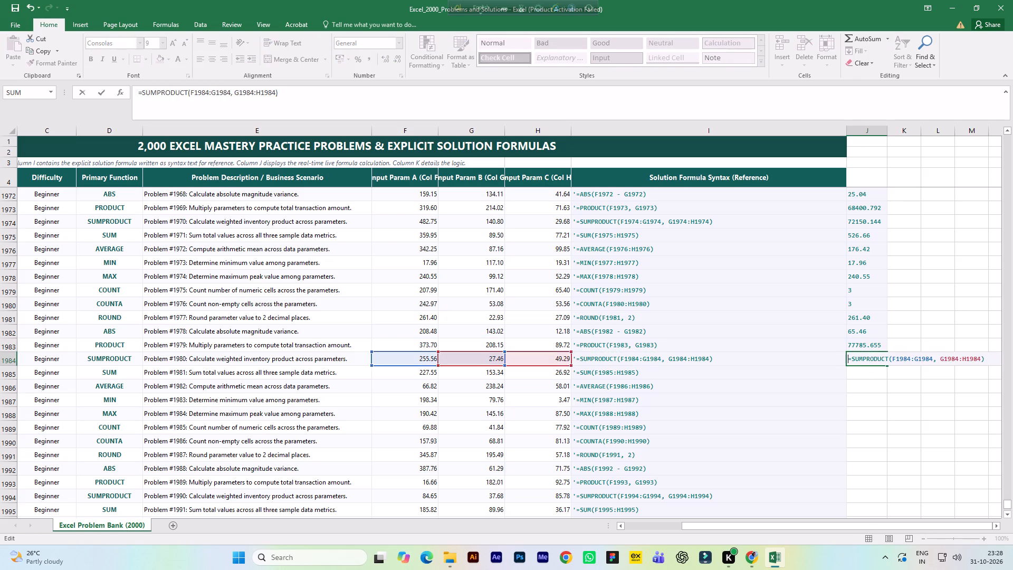
pyautogui.press('Return')
# Copy the SUM formula text from I1985 into J1985 and remove its leading apostrophe to make it the live formula =SUM(F1985:H1985).
pyautogui.press('Left')
pyautogui.hotkey('ctrl', 'c')
pyautogui.press('Right')
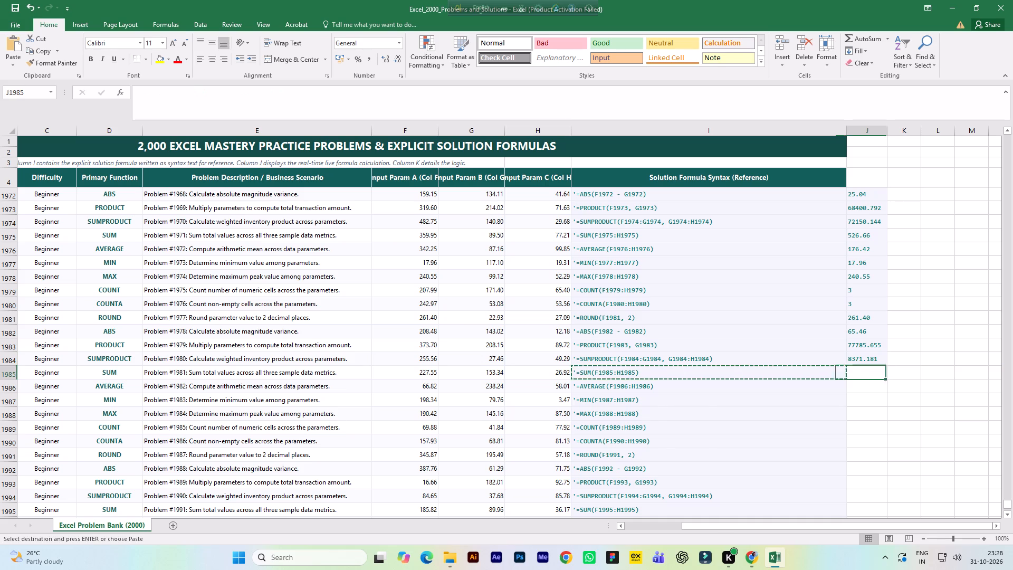
pyautogui.hotkey('ctrl', 'v')
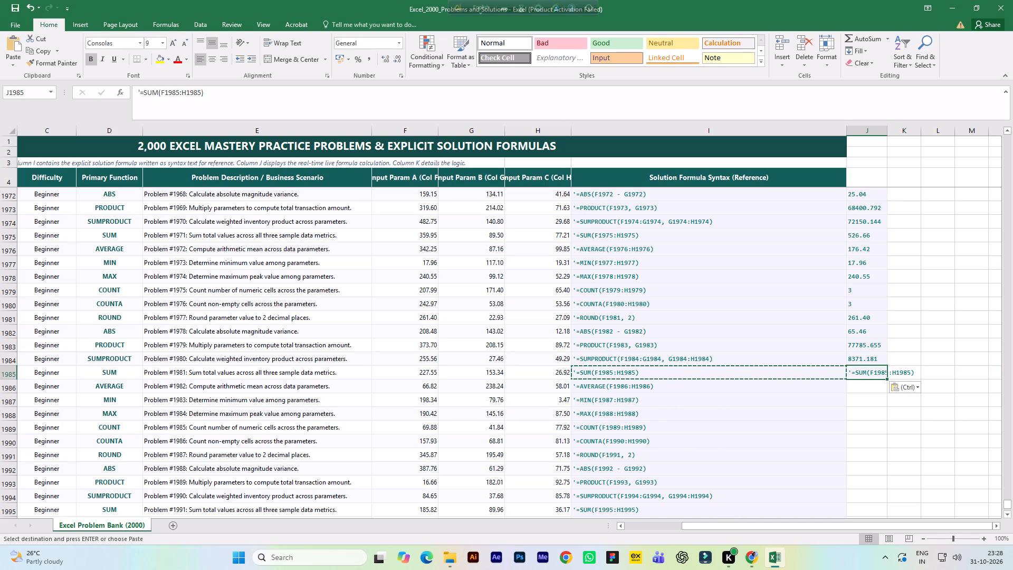
pyautogui.press('F2')
pyautogui.hotkey('ctrl', 'Left')
pyautogui.hotkey('ctrl', 'Left')
pyautogui.hotkey('ctrl', 'Left')
pyautogui.press('Right')
pyautogui.press('BackSpace')
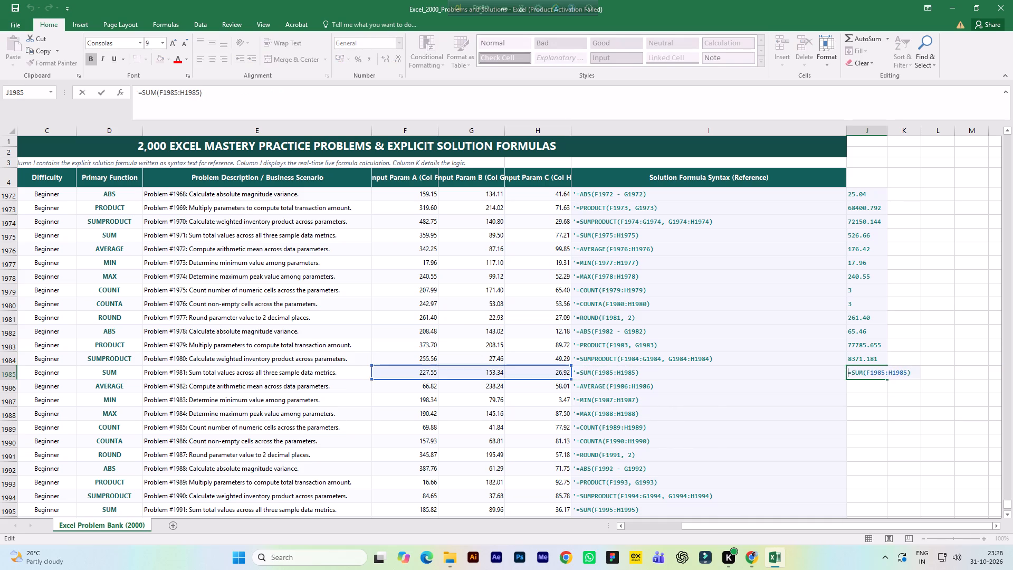
pyautogui.press('Return')
# Copy the AVERAGE formula text from I1986 into J1986 and remove its leading apostrophe to make it the live formula =AVERAGE(F1986:H1986).
pyautogui.press('Left')
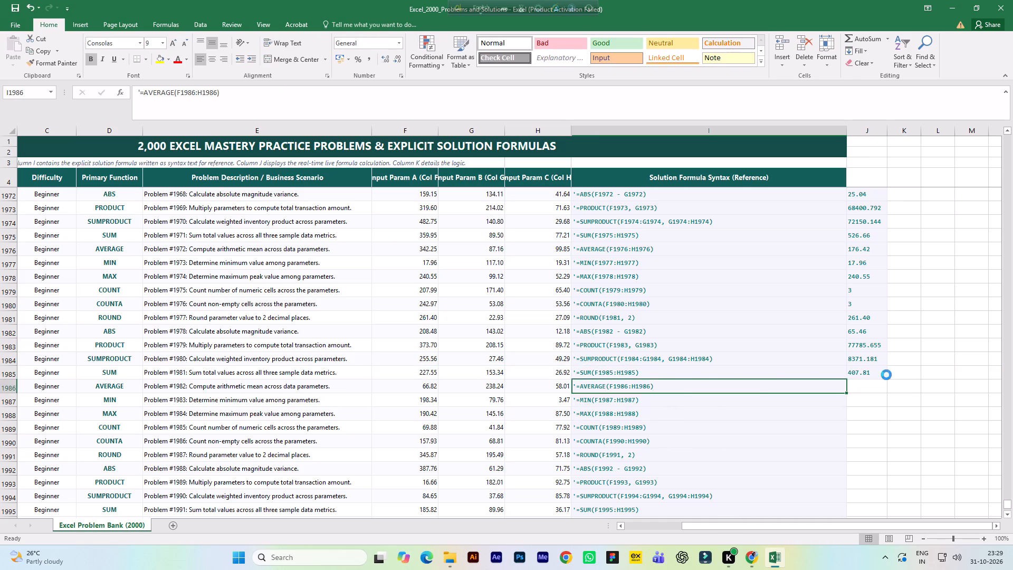
pyautogui.hotkey('ctrl', 'c')
pyautogui.press('Right')
pyautogui.hotkey('ctrl', 'v')
pyautogui.press('F2')
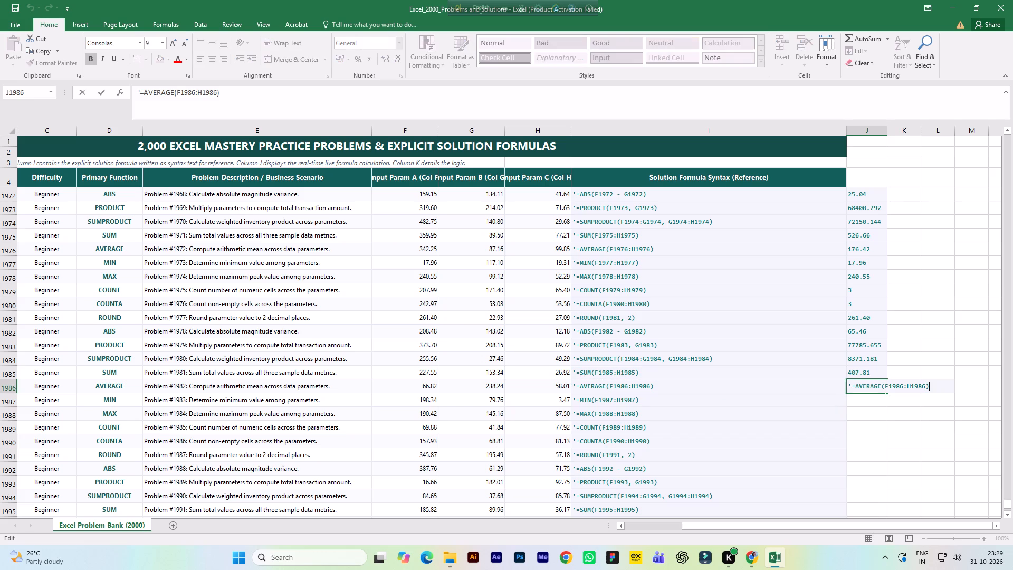
pyautogui.hotkey('ctrl', 'Left')
pyautogui.hotkey('ctrl', 'Left')
pyautogui.press('Right')
pyautogui.press('BackSpace')
pyautogui.press('Return')
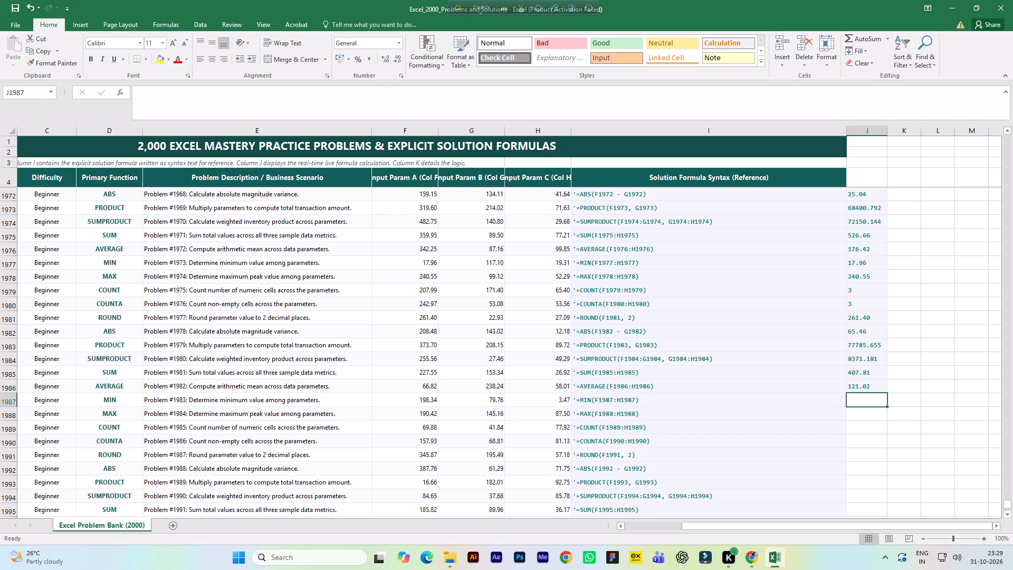